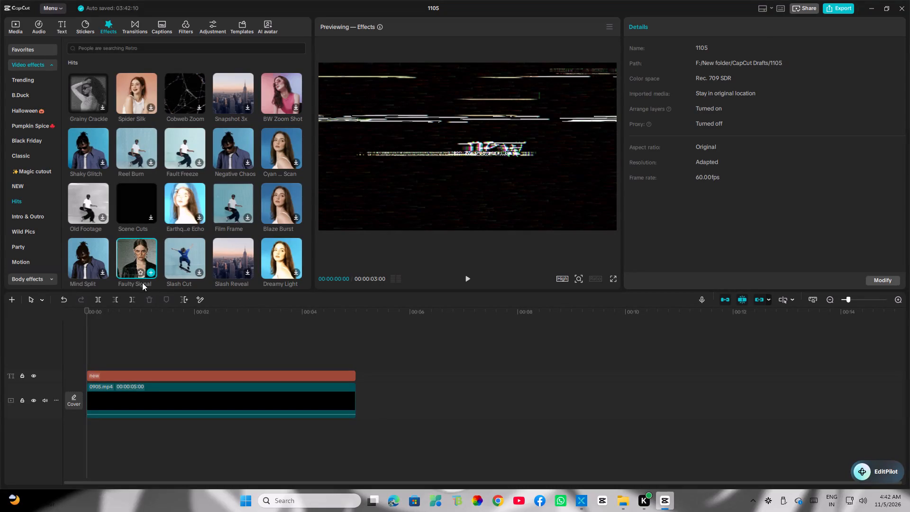
# Review the "new" title over the 0905.mp4 clip by scrubbing the timeline and briefly playing it from the start.
pyautogui.click(127, 364)
pyautogui.click(102, 355)
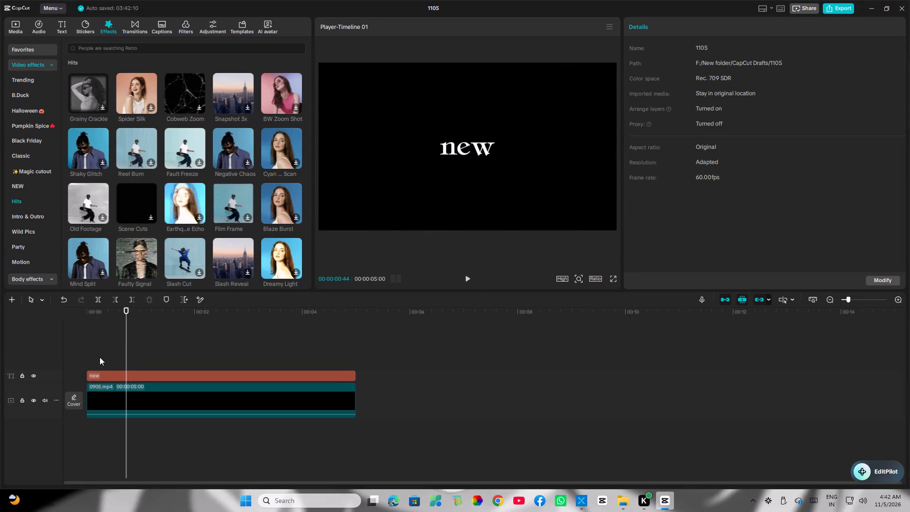
pyautogui.click(100, 357)
pyautogui.moveTo(99, 354); pyautogui.dragTo(68, 347)
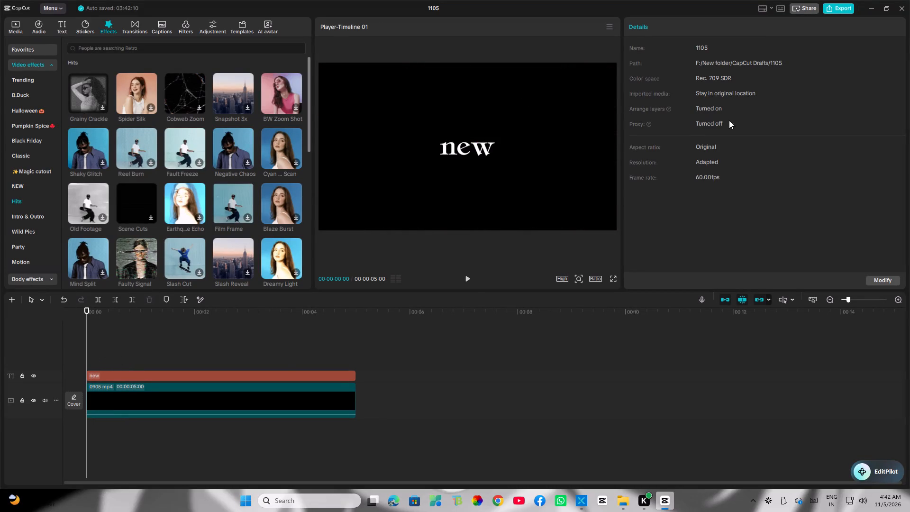
pyautogui.click(290, 369)
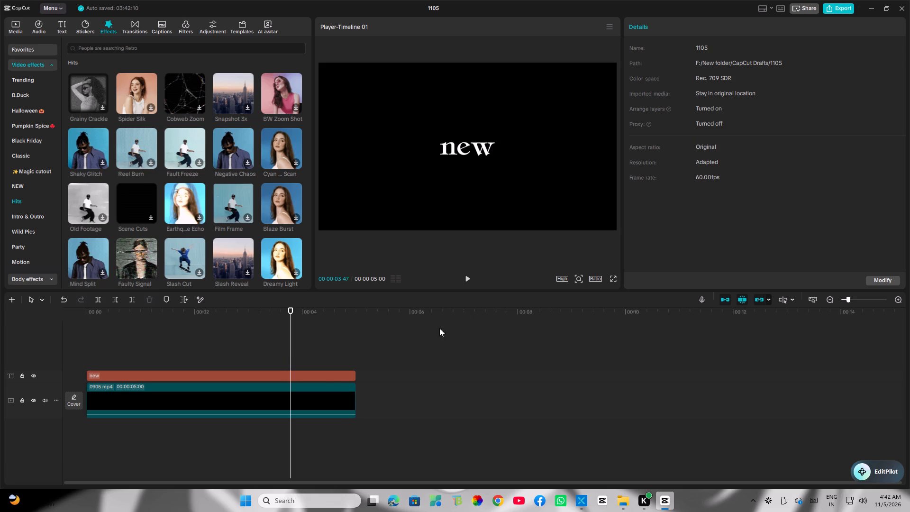
pyautogui.click(315, 376)
pyautogui.click(247, 370)
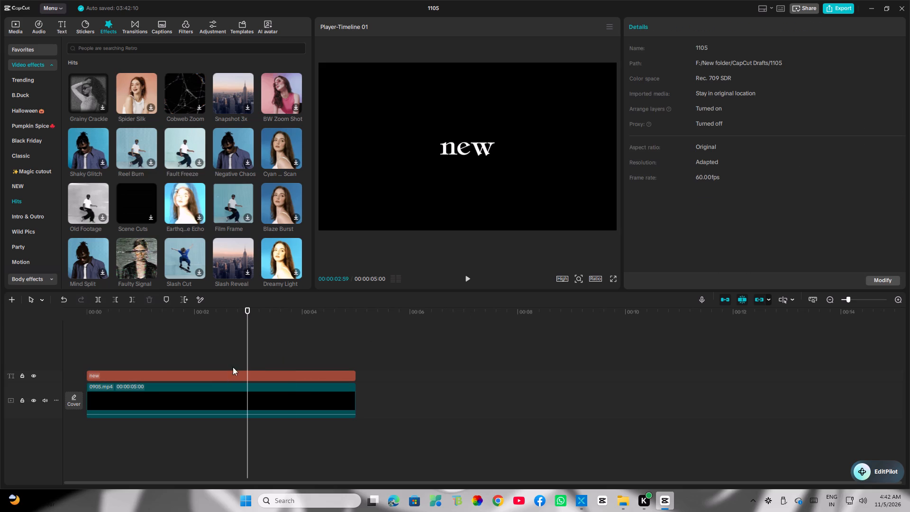
pyautogui.click(252, 354)
pyautogui.moveTo(250, 349); pyautogui.dragTo(247, 349)
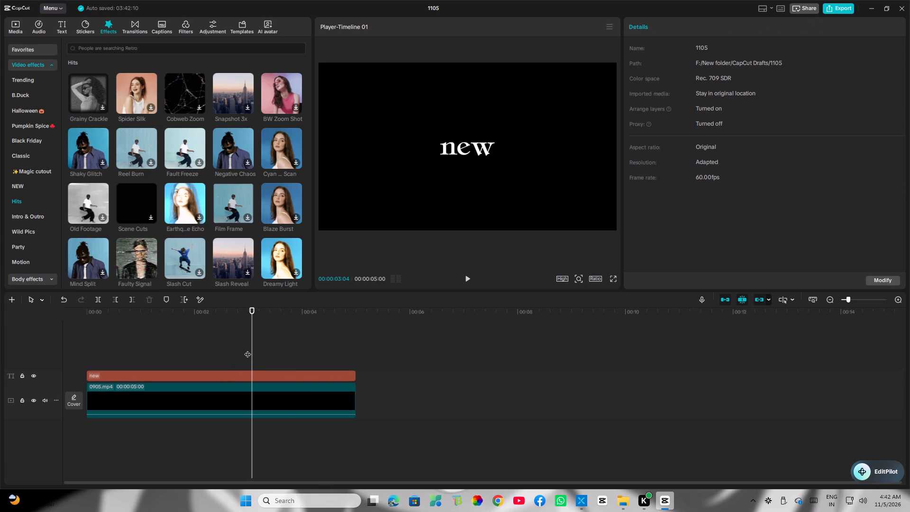
pyautogui.moveTo(247, 349); pyautogui.dragTo(142, 360)
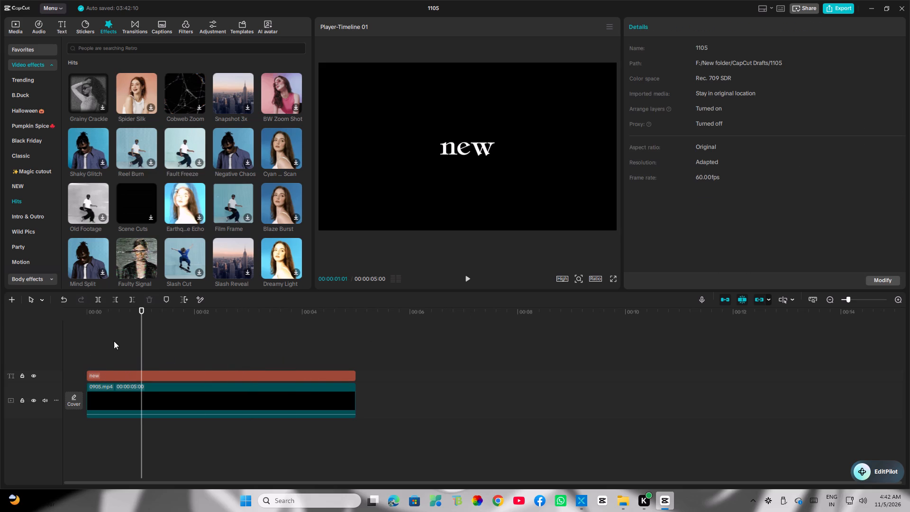
pyautogui.moveTo(139, 345); pyautogui.dragTo(84, 351)
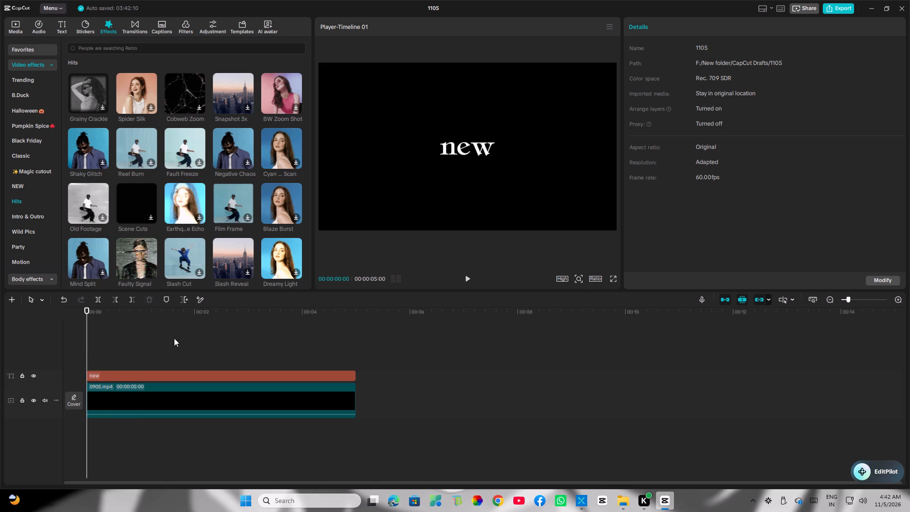
pyautogui.click(466, 278)
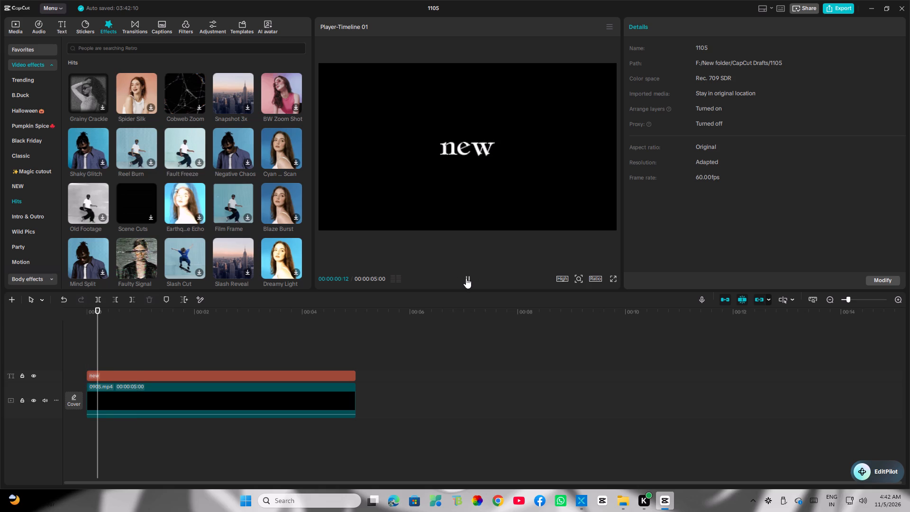
pyautogui.click(466, 278)
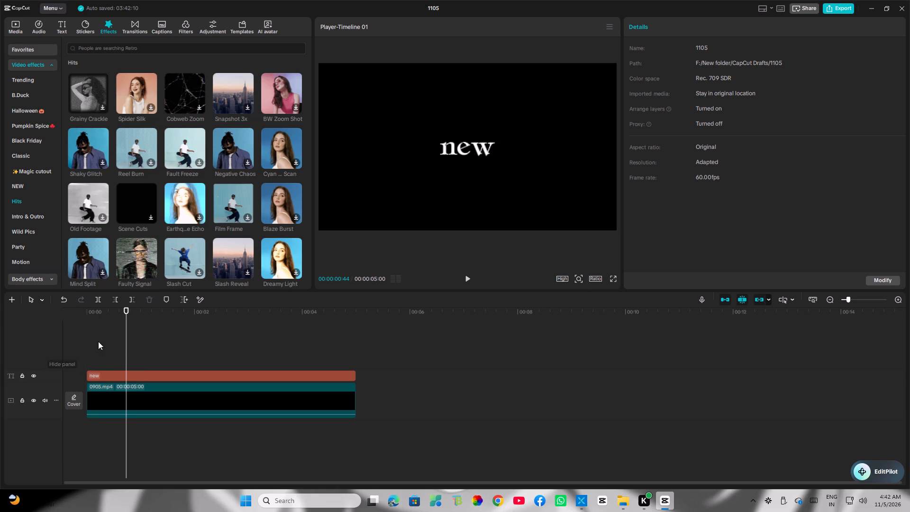
pyautogui.moveTo(126, 338); pyautogui.dragTo(76, 349)
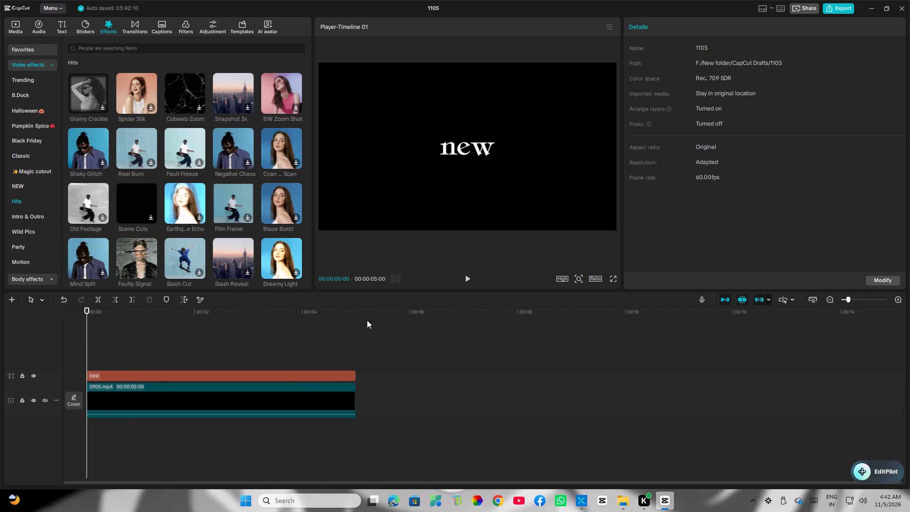
# Browse the available fonts for the "new" text clip and set its font to Staatliches-Rg.
pyautogui.click(295, 374)
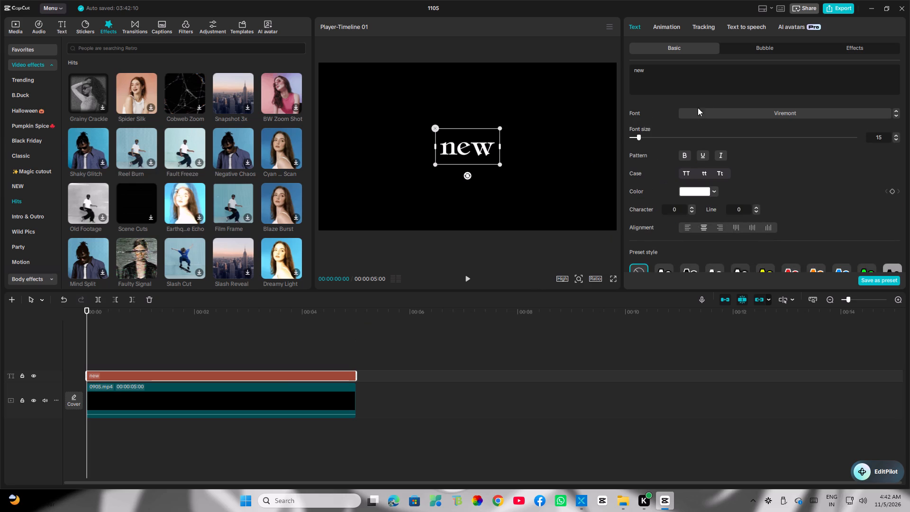
pyautogui.click(670, 25)
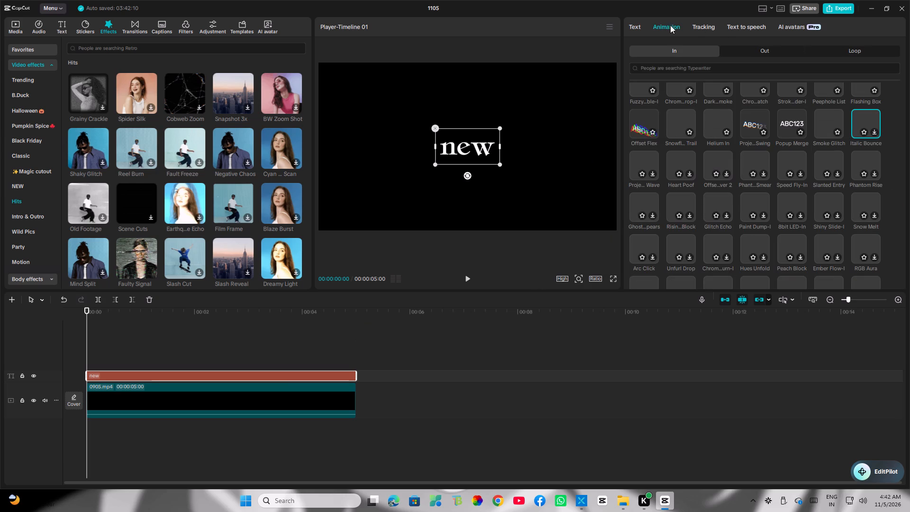
pyautogui.click(637, 24)
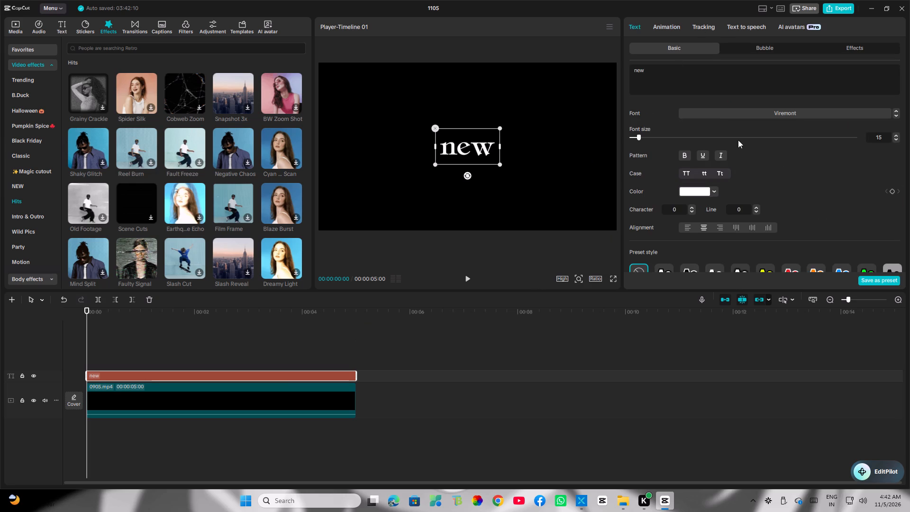
pyautogui.click(792, 110)
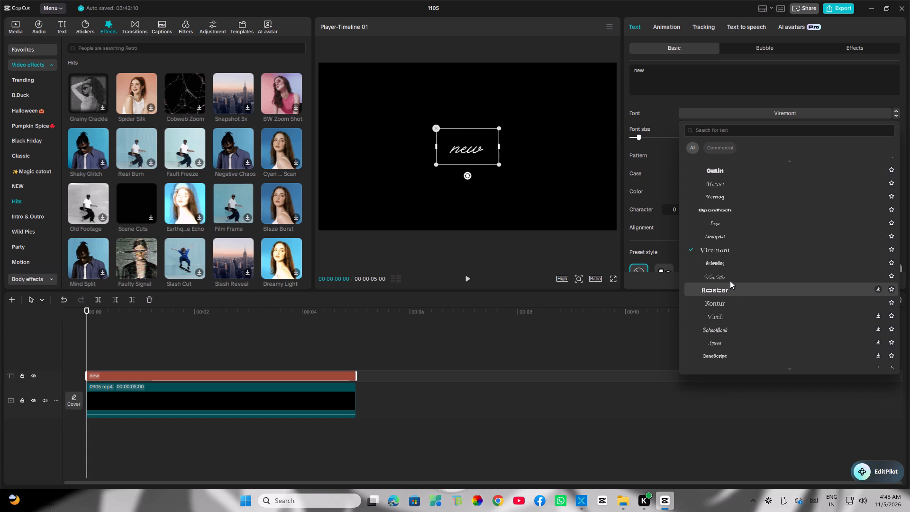
pyautogui.scroll(-4, 730, 279)
pyautogui.scroll(-2, 727, 319)
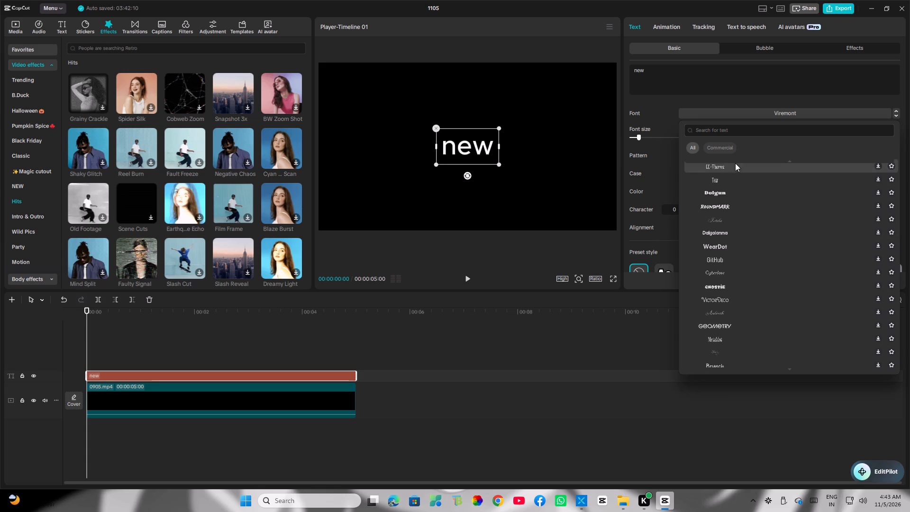
pyautogui.scroll(13, 735, 163)
pyautogui.scroll(17, 734, 179)
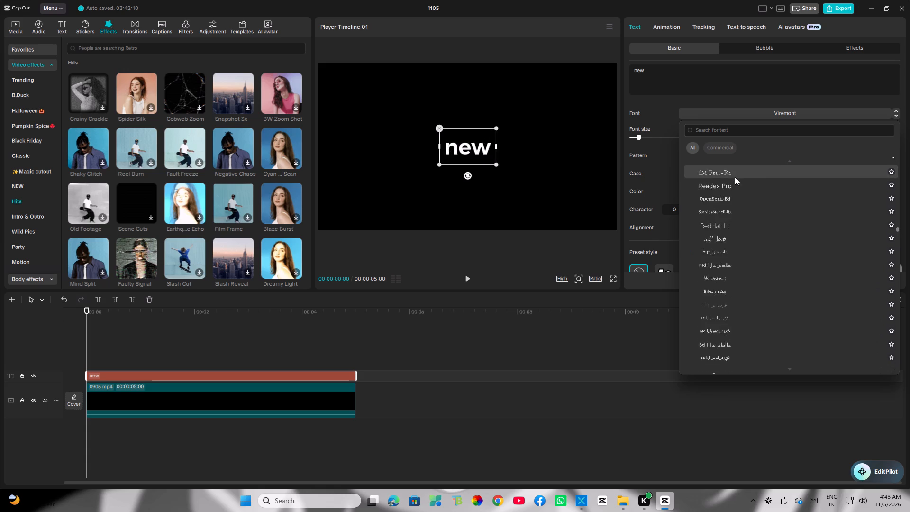
pyautogui.scroll(20, 735, 177)
pyautogui.scroll(12, 735, 177)
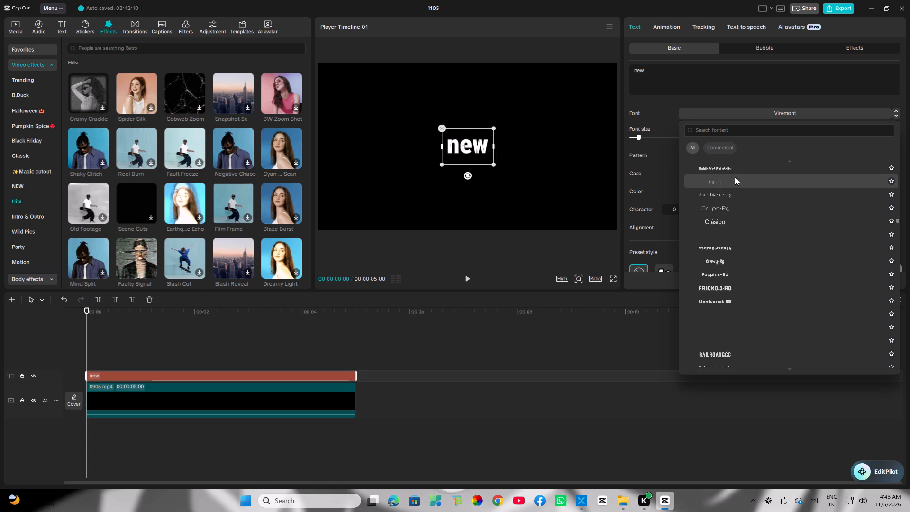
pyautogui.scroll(20, 735, 177)
pyautogui.scroll(12, 735, 177)
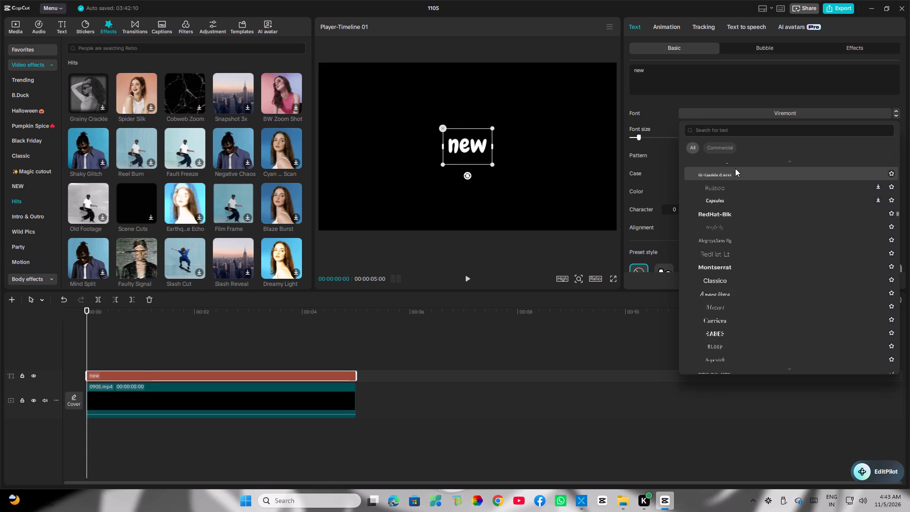
pyautogui.scroll(20, 735, 168)
pyautogui.scroll(12, 735, 168)
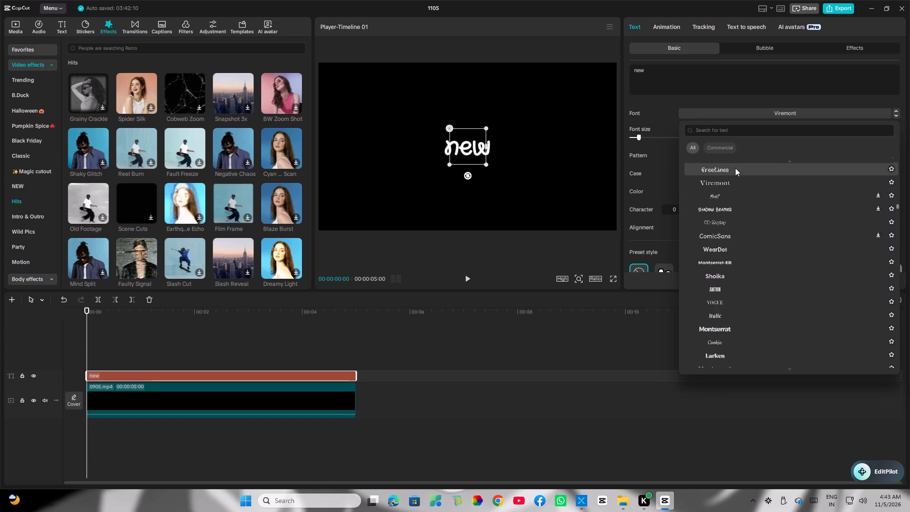
pyautogui.scroll(20, 735, 168)
pyautogui.scroll(12, 735, 168)
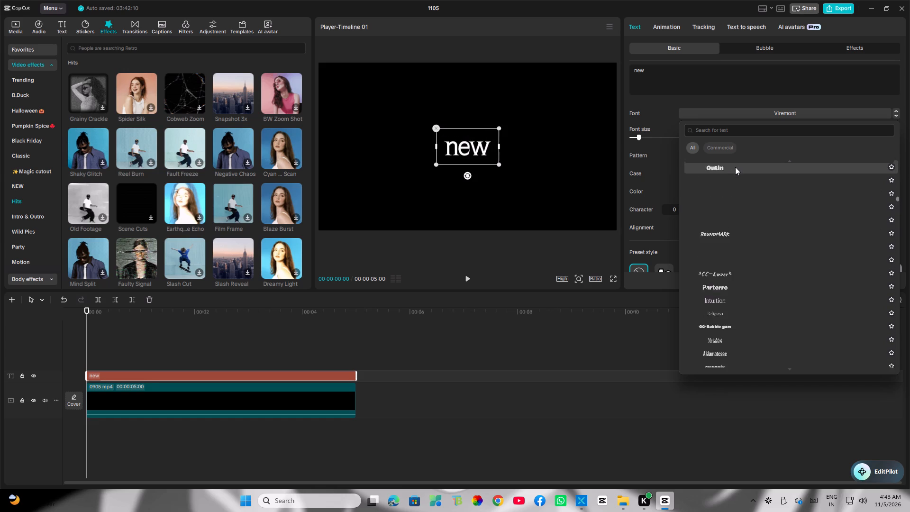
pyautogui.scroll(20, 735, 167)
pyautogui.scroll(11, 735, 167)
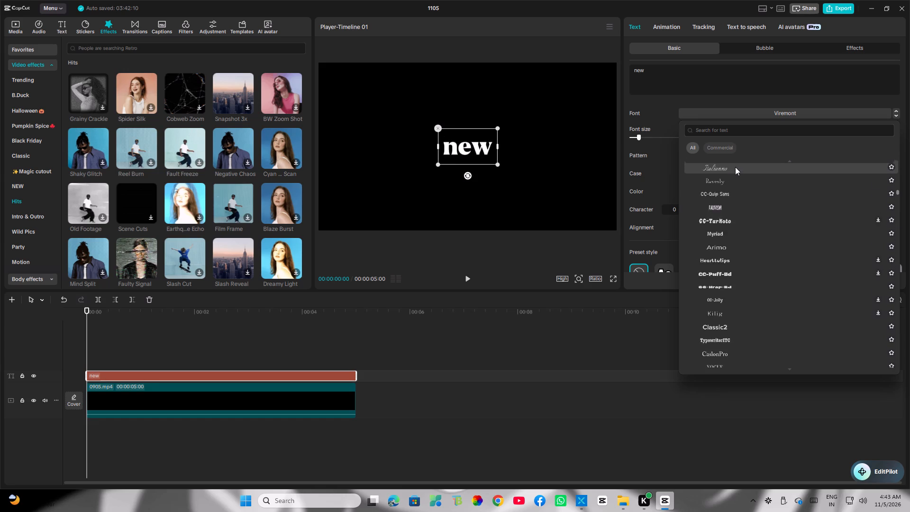
pyautogui.scroll(20, 735, 167)
pyautogui.scroll(7, 735, 167)
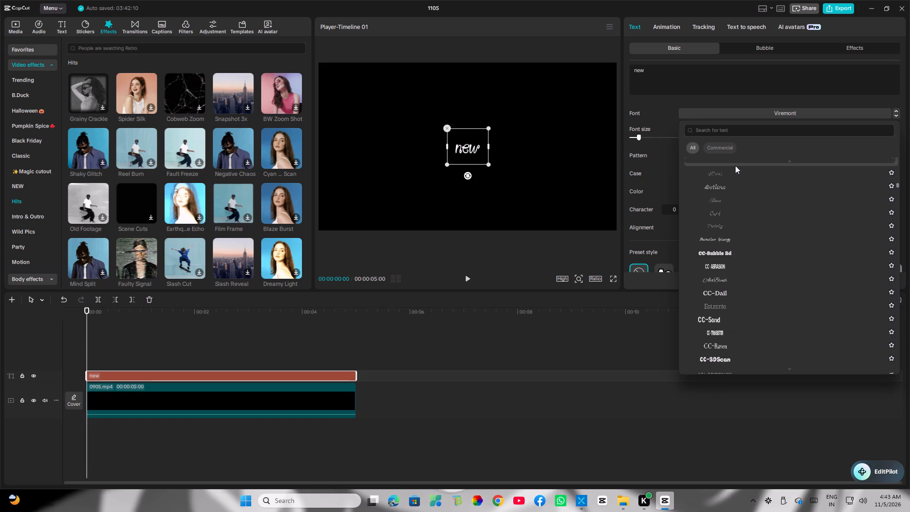
pyautogui.scroll(14, 735, 165)
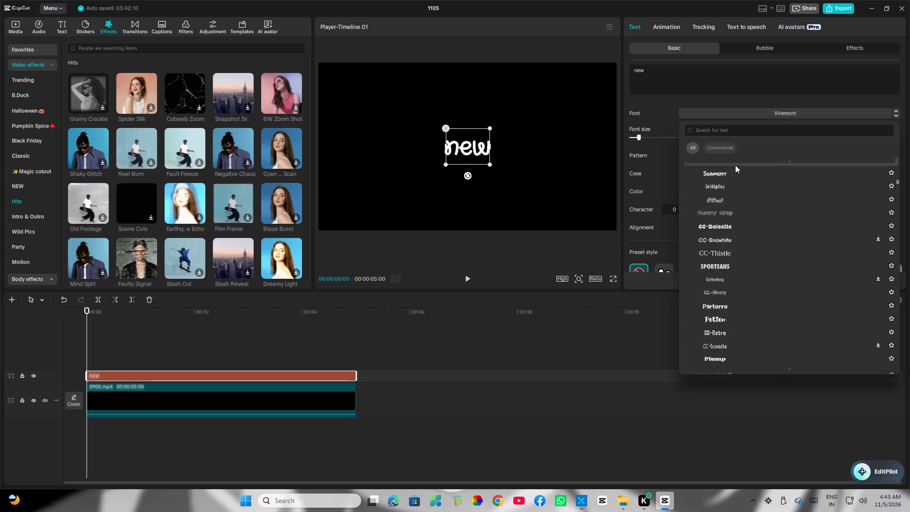
pyautogui.scroll(13, 735, 165)
pyautogui.scroll(8, 735, 158)
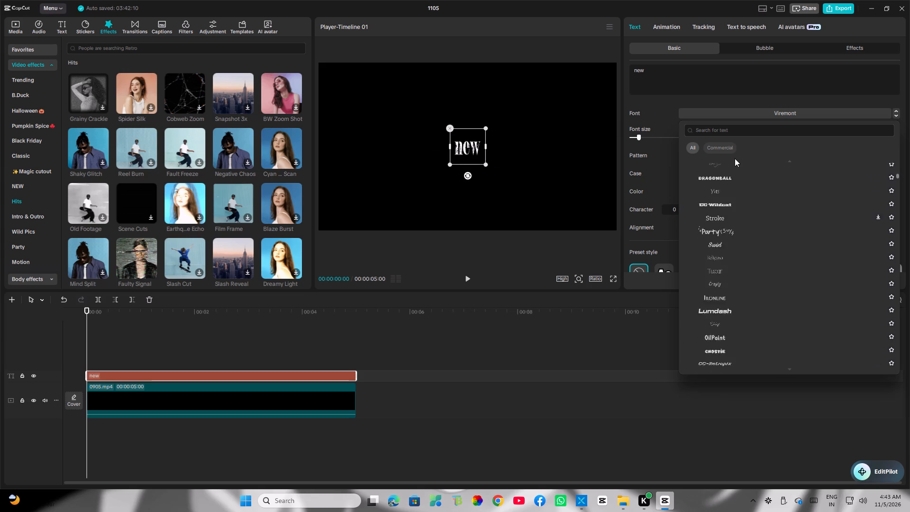
pyautogui.scroll(20, 735, 158)
pyautogui.scroll(5, 735, 158)
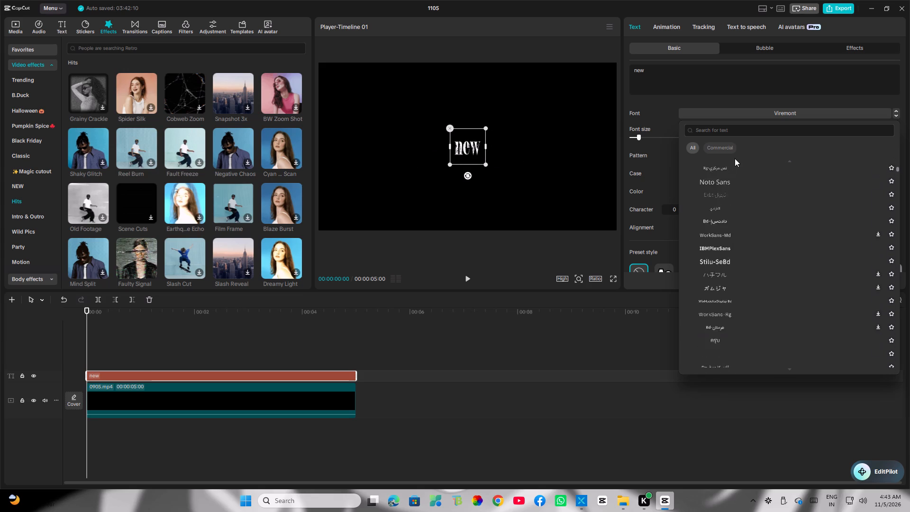
pyautogui.scroll(14, 735, 158)
pyautogui.scroll(8, 735, 158)
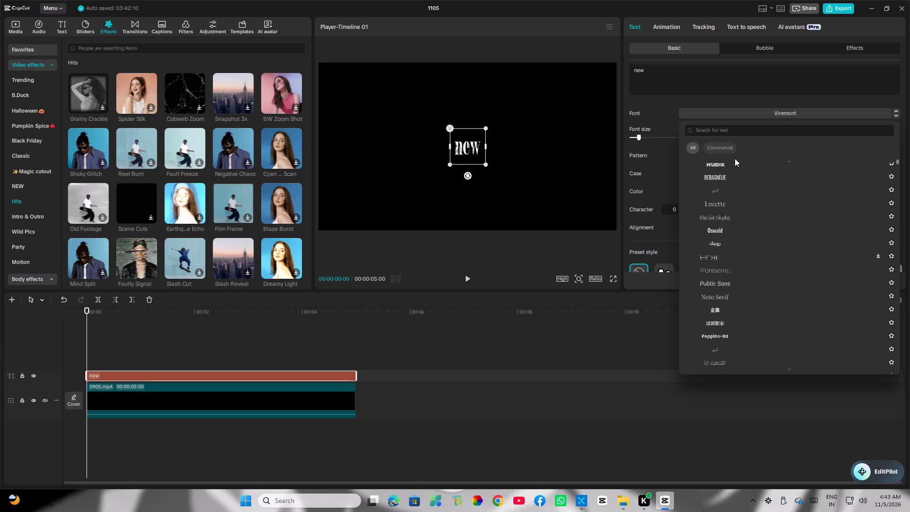
pyautogui.scroll(10, 735, 158)
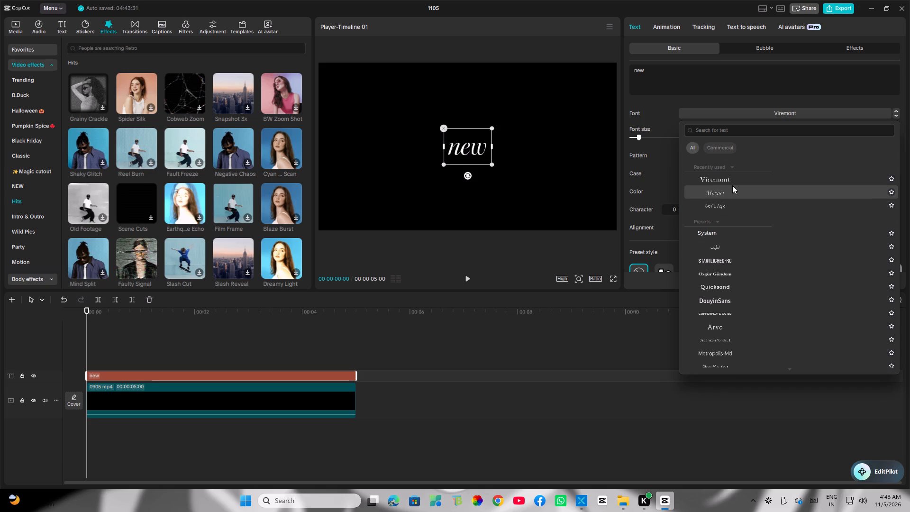
pyautogui.click(730, 256)
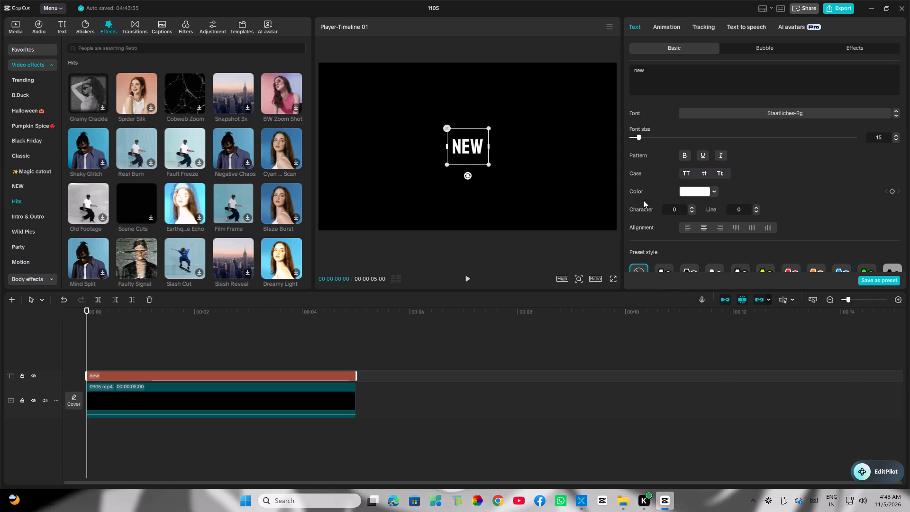
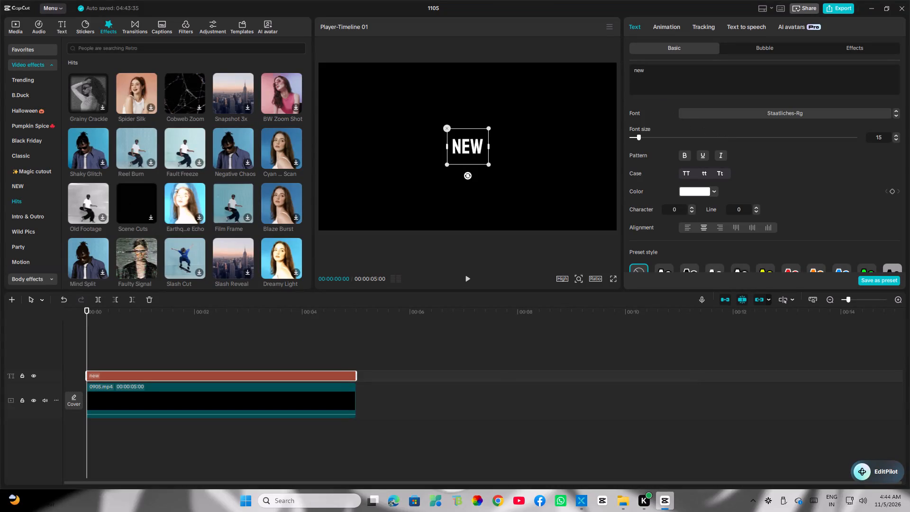
# Change the wording of the "new" title to "now".
pyautogui.click(638, 69)
pyautogui.click(639, 70)
pyautogui.press('BackSpace')
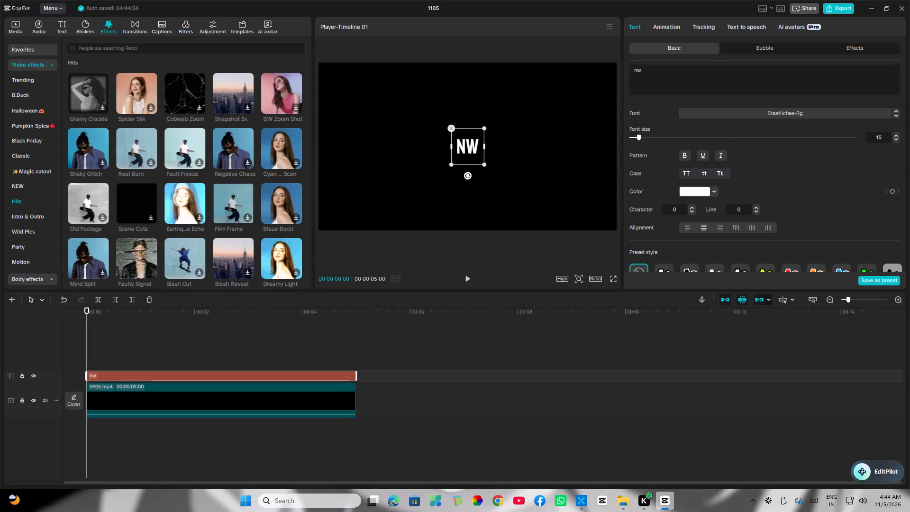
pyautogui.press('o')
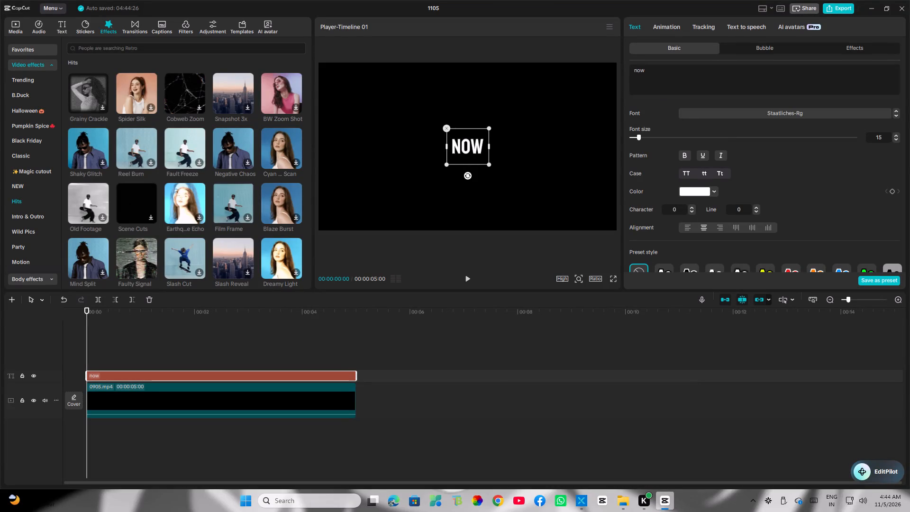
pyautogui.click(569, 155)
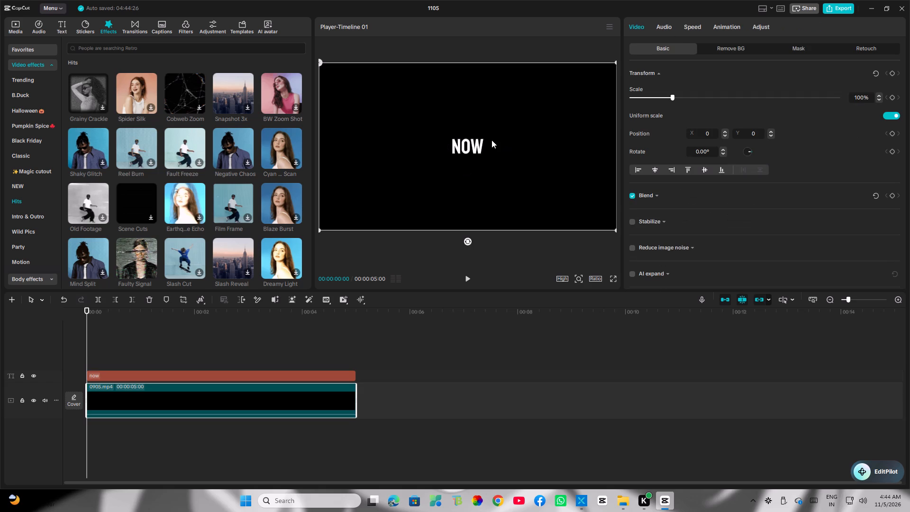
# Extend the title's wording from "now" to "now play".
pyautogui.click(491, 140)
pyautogui.click(463, 145)
pyautogui.click(481, 144)
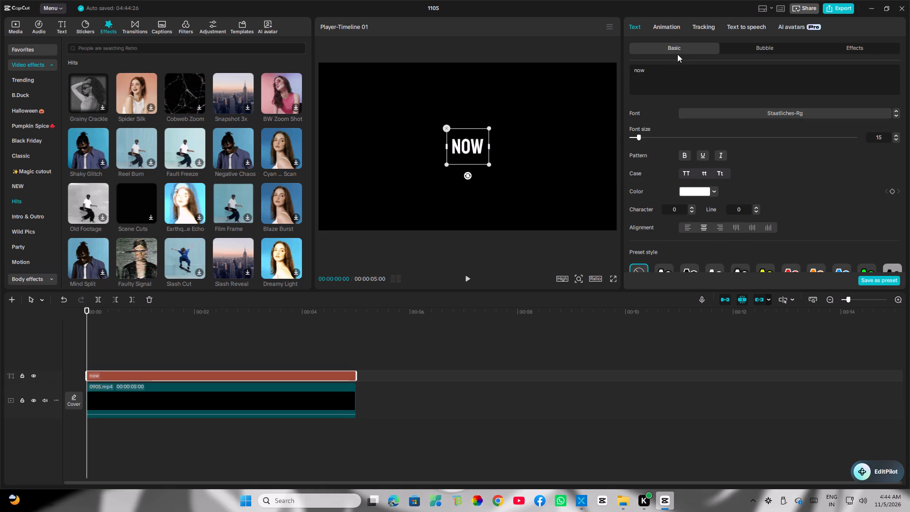
pyautogui.click(669, 64)
pyautogui.click(663, 73)
pyautogui.press('space')
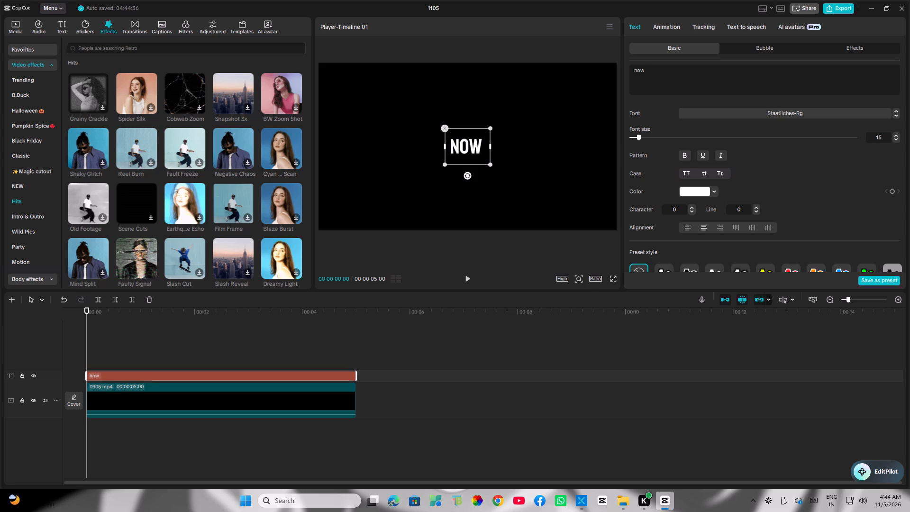
pyautogui.click(642, 79)
pyautogui.press('p')
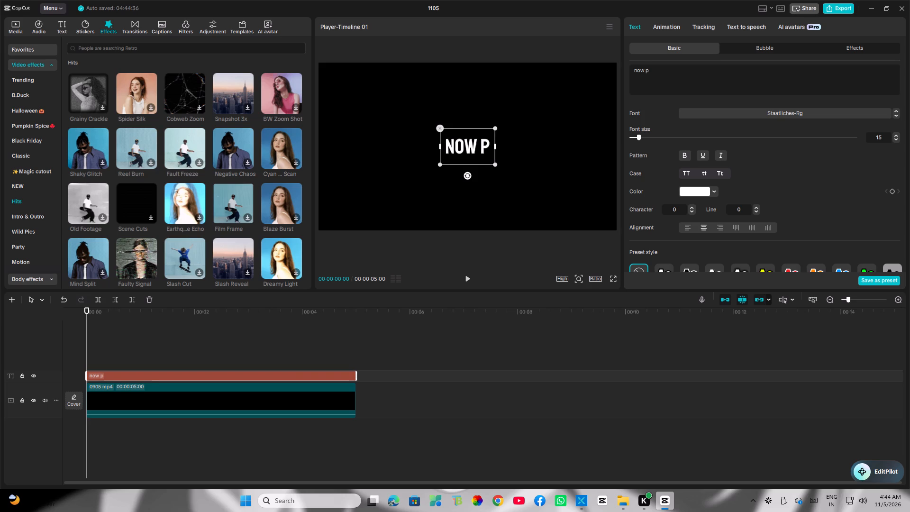
pyautogui.write('ly')
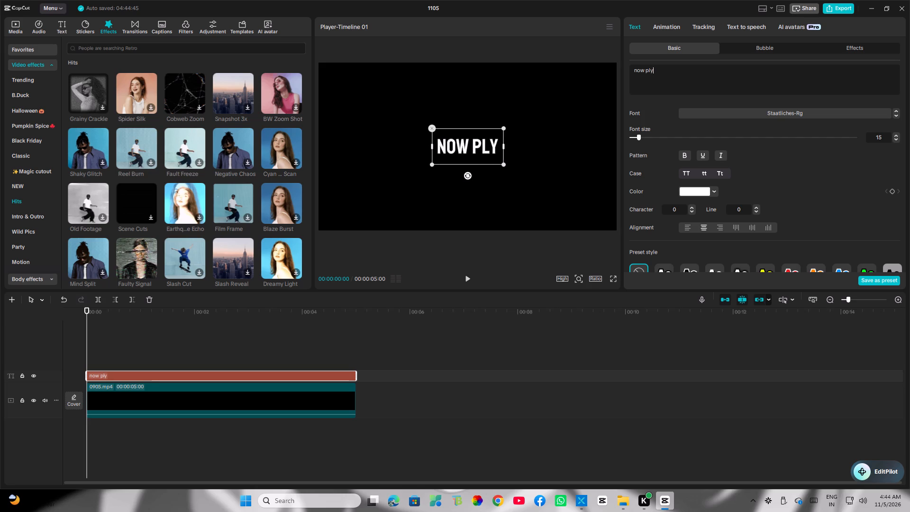
pyautogui.press('BackSpace')
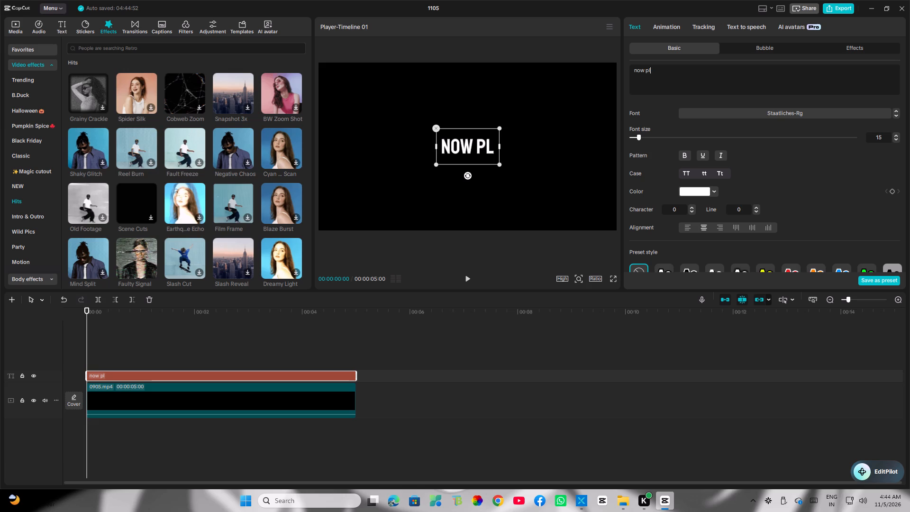
pyautogui.press('a')
pyautogui.press('y')
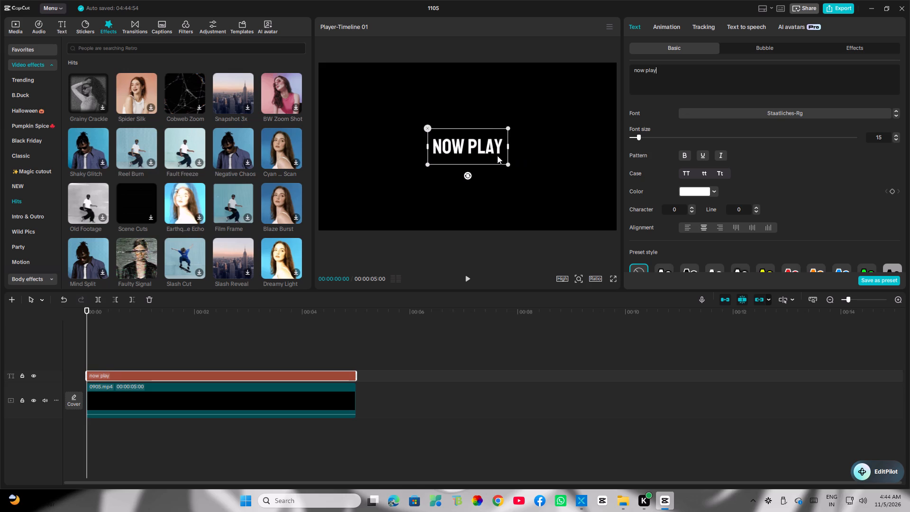
# Move the "now play" title slightly left of centre in the video frame, keeping its height.
pyautogui.moveTo(488, 147); pyautogui.dragTo(480, 148)
pyautogui.click(496, 190)
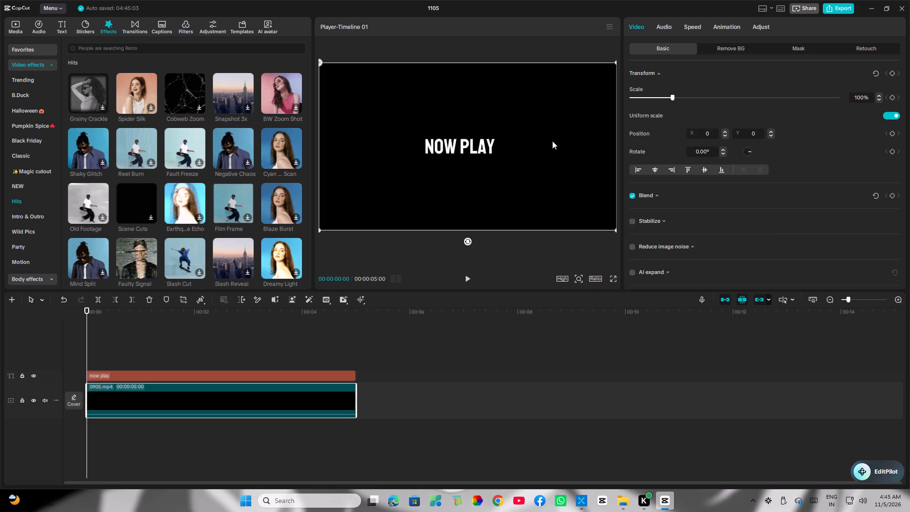
# Browse the In animations for the "now play" title, trying the "Light-... Heart" entrance and the pink "Mage...moke" one.
pyautogui.click(461, 133)
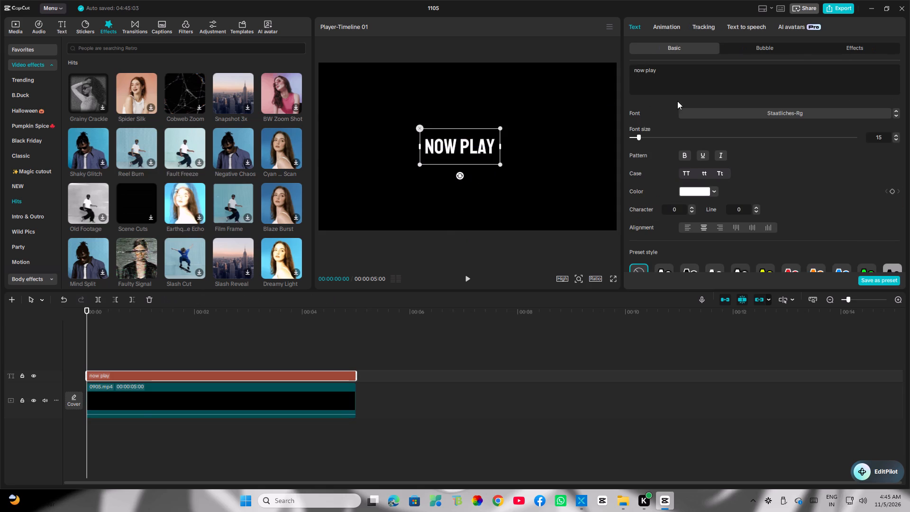
pyautogui.click(663, 24)
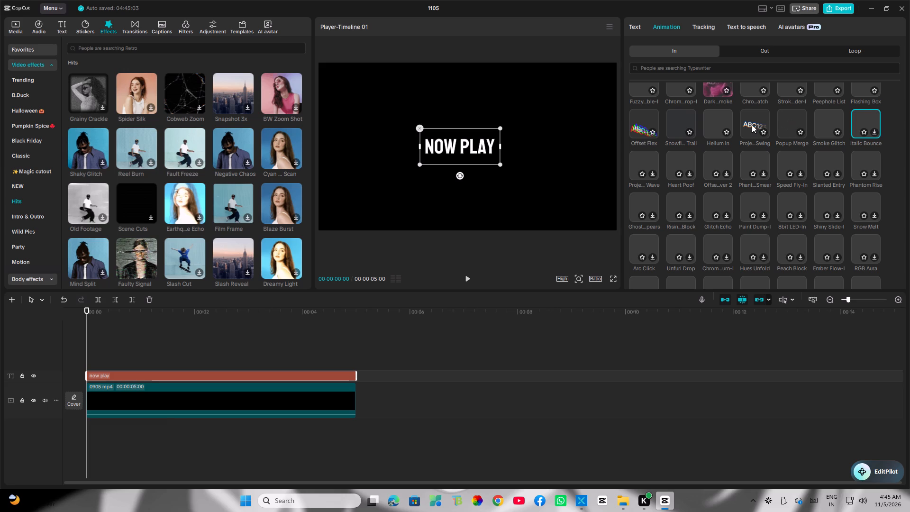
pyautogui.scroll(4, 719, 123)
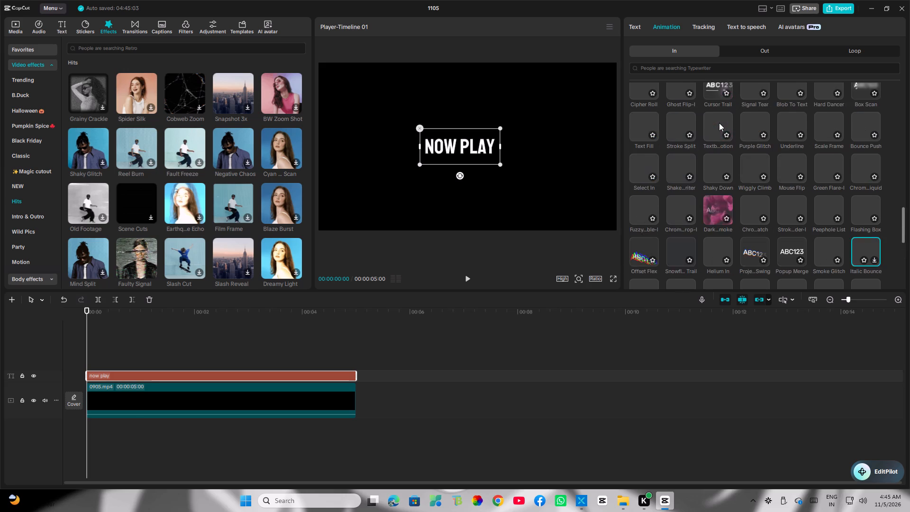
pyautogui.scroll(5, 719, 122)
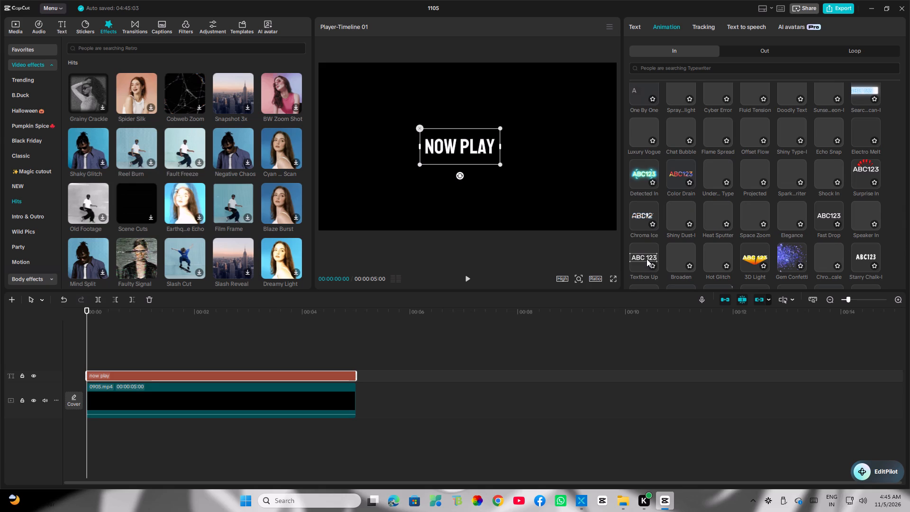
pyautogui.scroll(10, 682, 218)
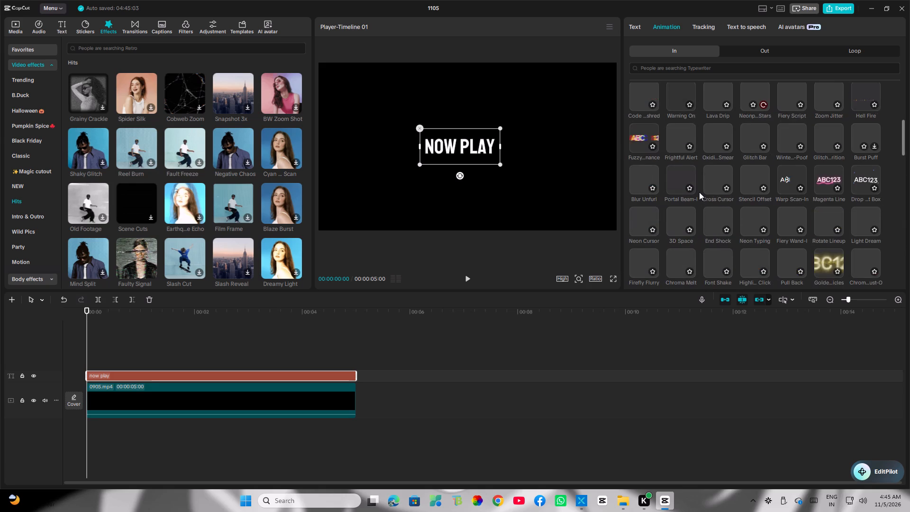
pyautogui.scroll(10, 699, 192)
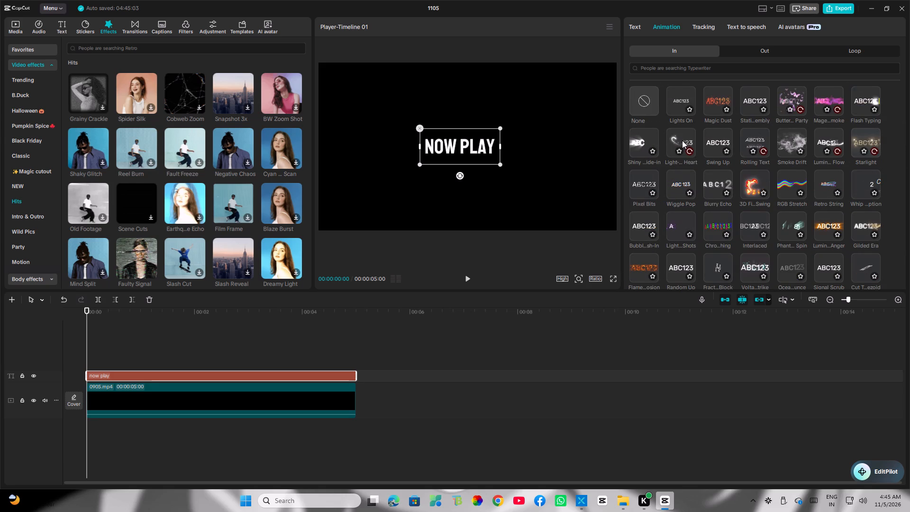
pyautogui.click(689, 150)
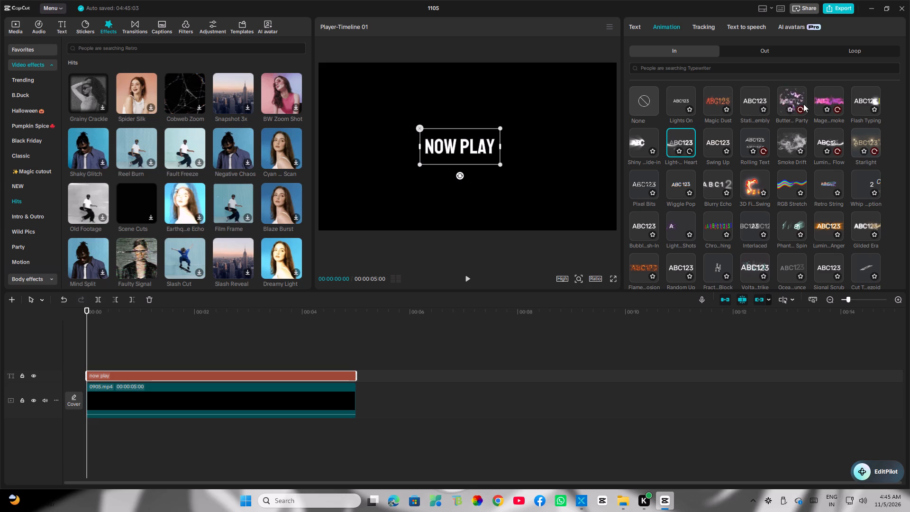
pyautogui.click(835, 106)
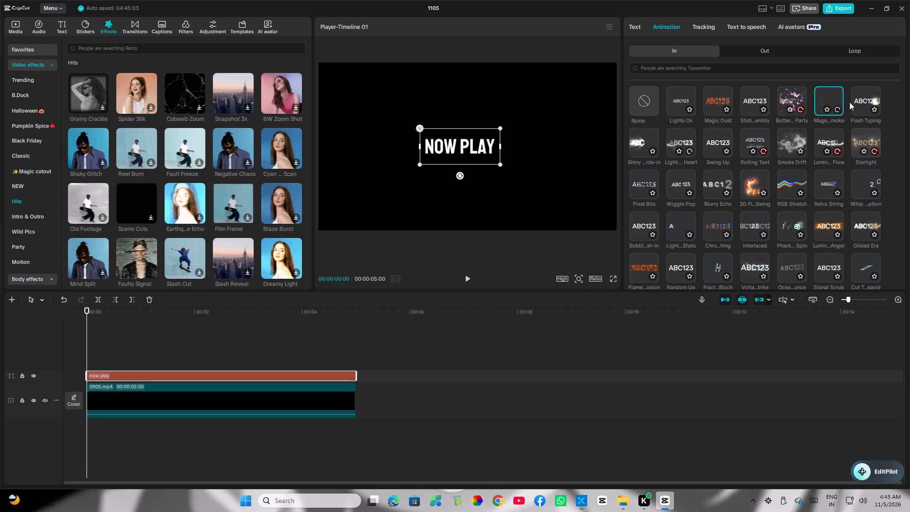
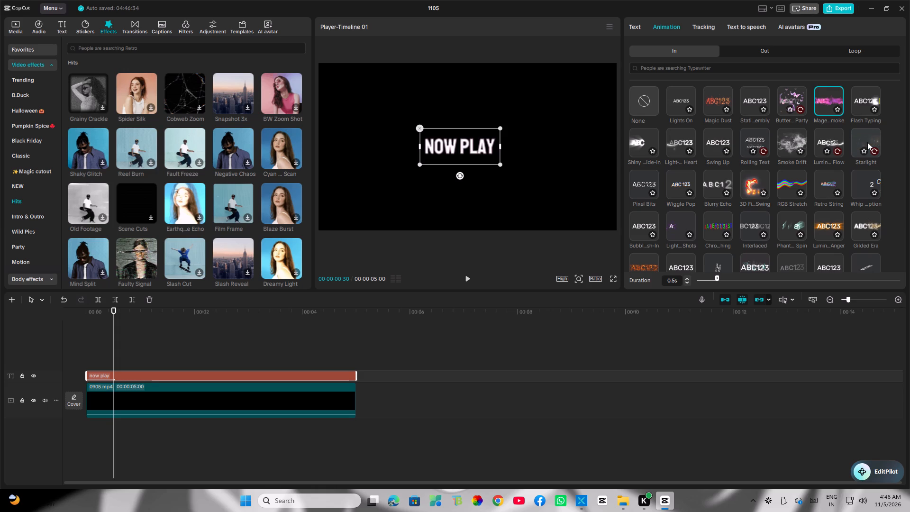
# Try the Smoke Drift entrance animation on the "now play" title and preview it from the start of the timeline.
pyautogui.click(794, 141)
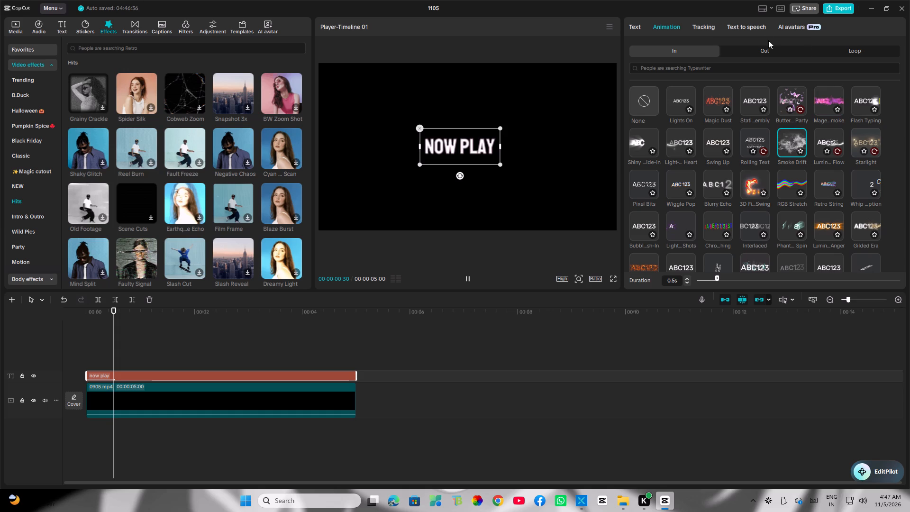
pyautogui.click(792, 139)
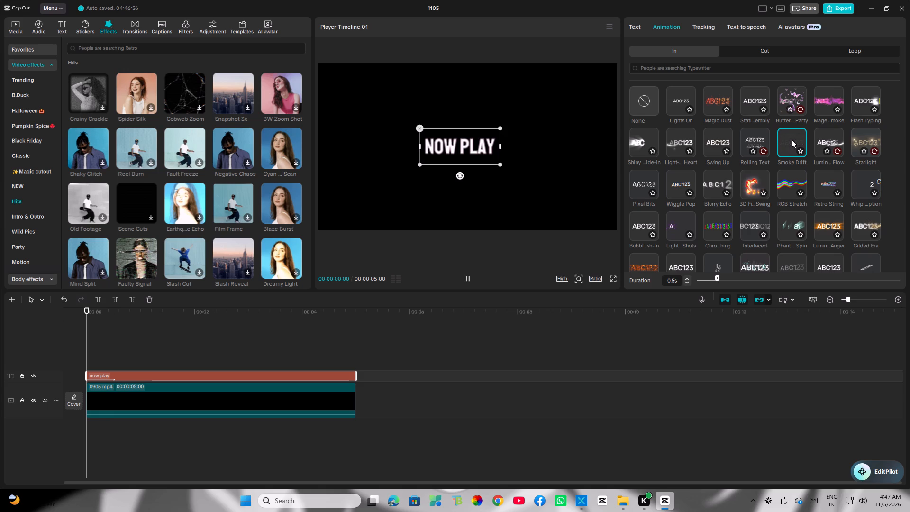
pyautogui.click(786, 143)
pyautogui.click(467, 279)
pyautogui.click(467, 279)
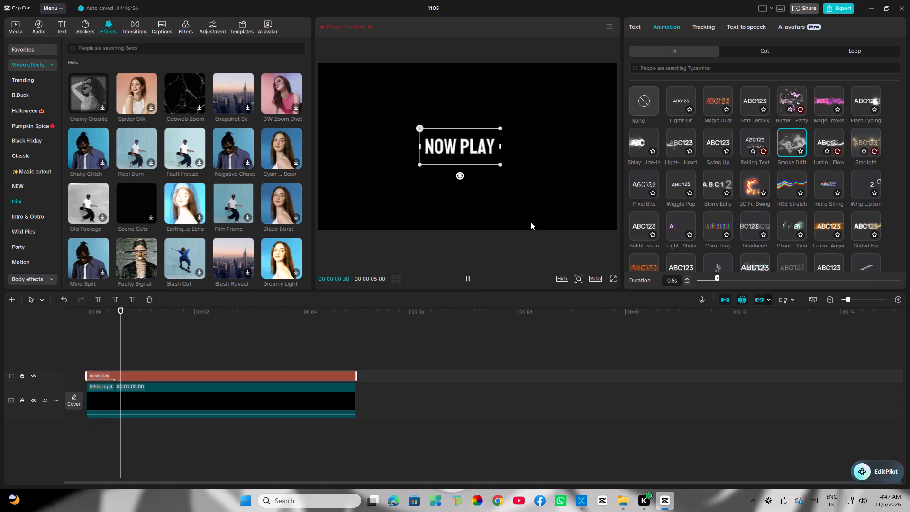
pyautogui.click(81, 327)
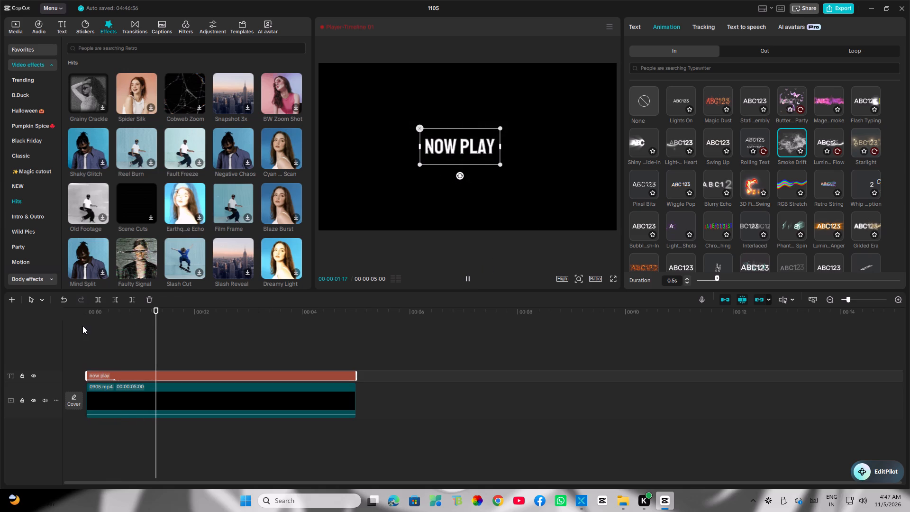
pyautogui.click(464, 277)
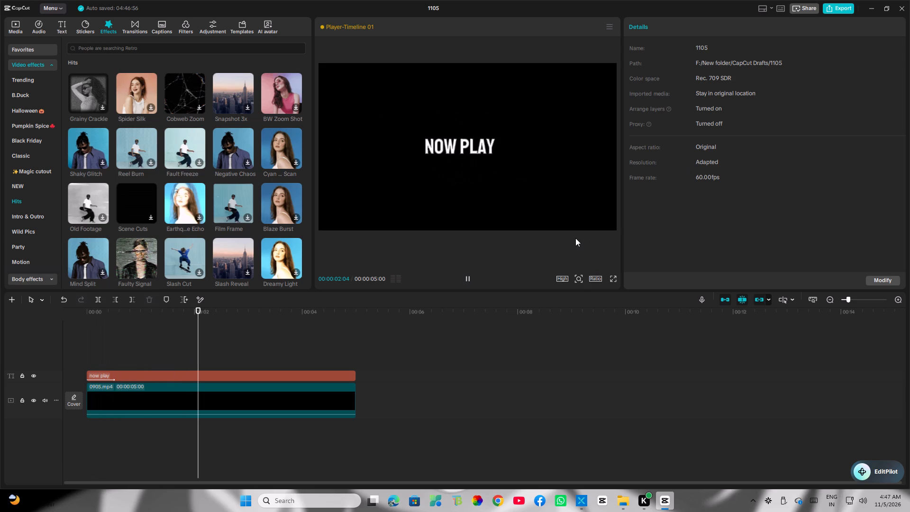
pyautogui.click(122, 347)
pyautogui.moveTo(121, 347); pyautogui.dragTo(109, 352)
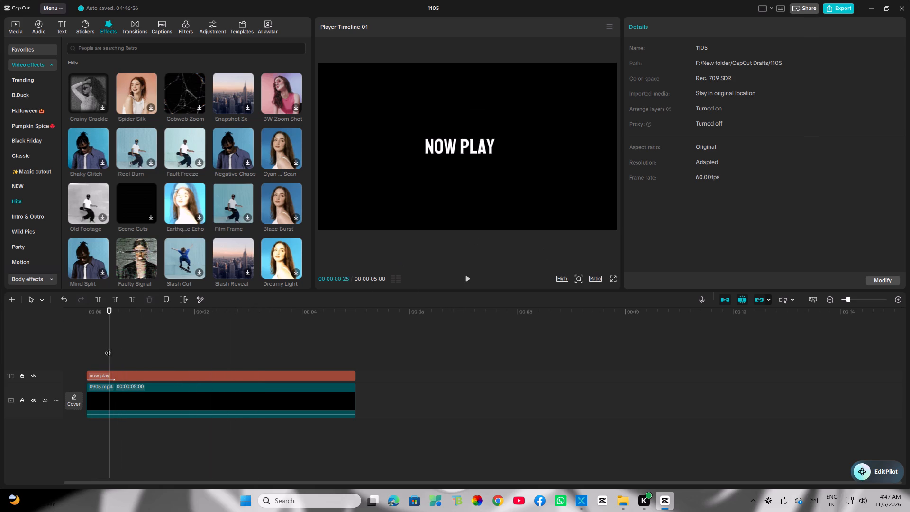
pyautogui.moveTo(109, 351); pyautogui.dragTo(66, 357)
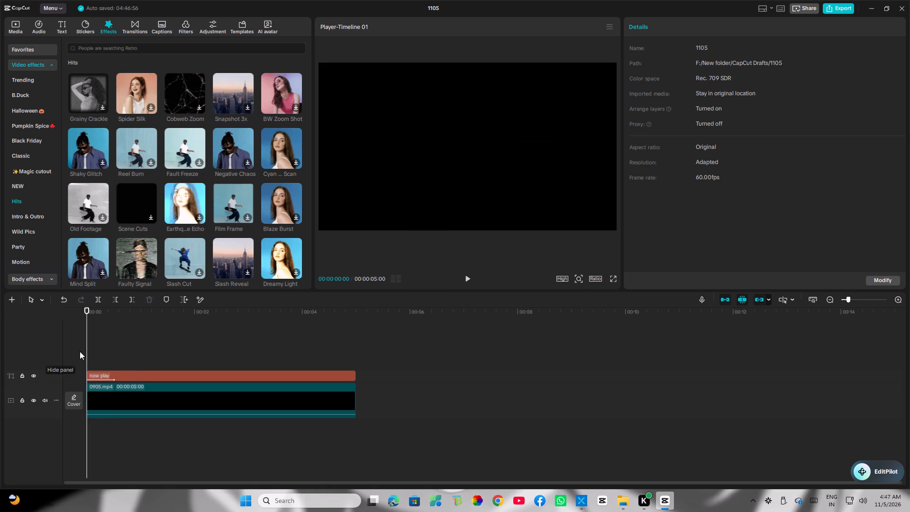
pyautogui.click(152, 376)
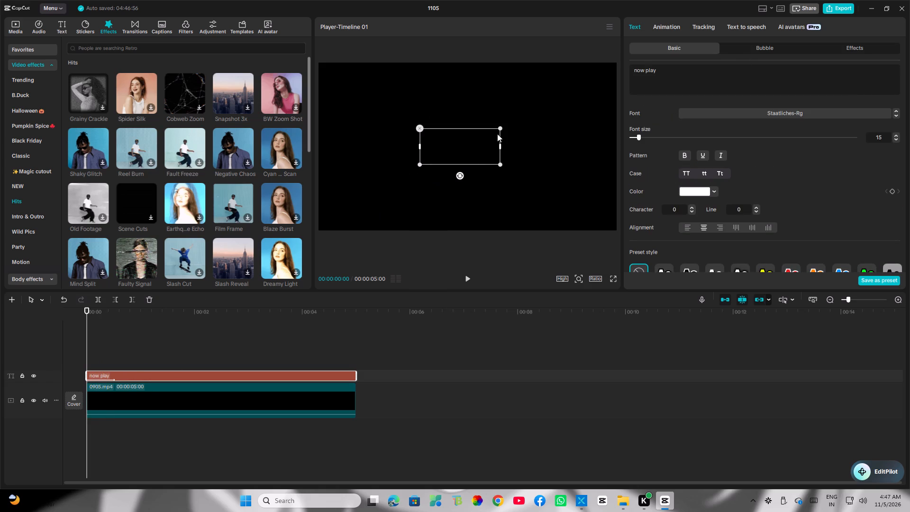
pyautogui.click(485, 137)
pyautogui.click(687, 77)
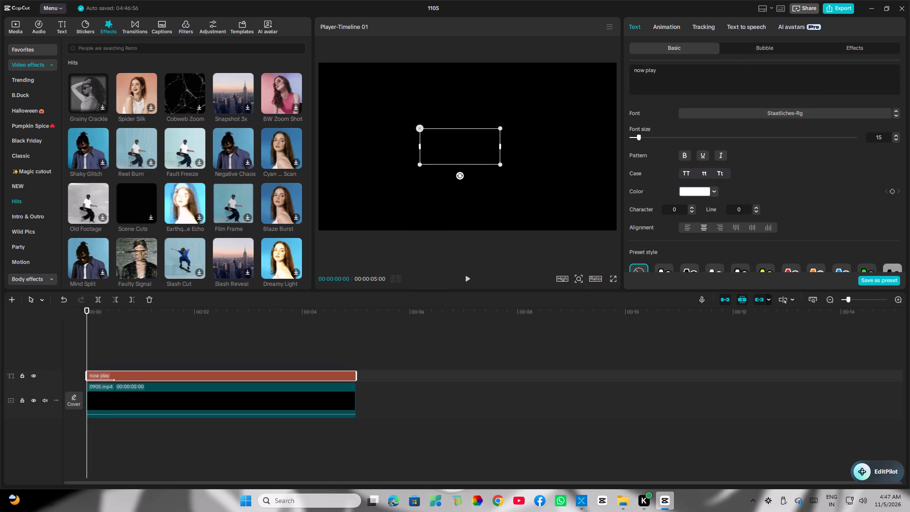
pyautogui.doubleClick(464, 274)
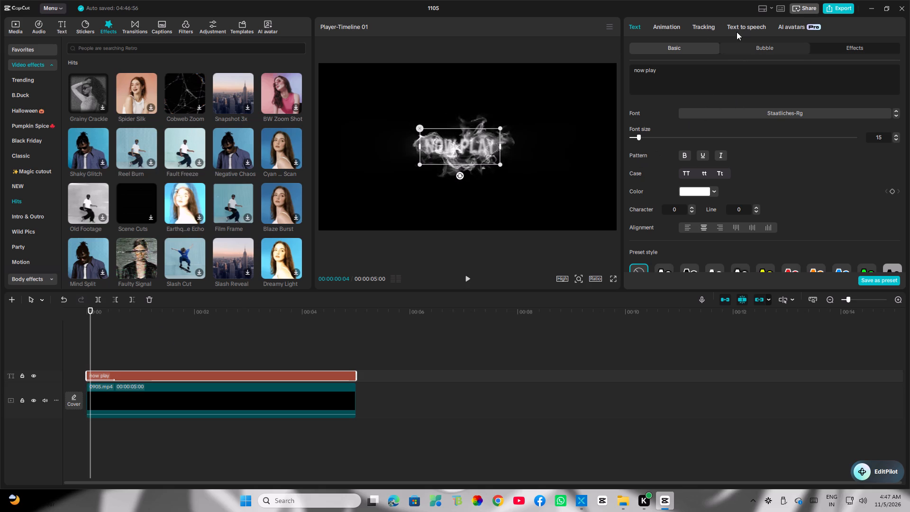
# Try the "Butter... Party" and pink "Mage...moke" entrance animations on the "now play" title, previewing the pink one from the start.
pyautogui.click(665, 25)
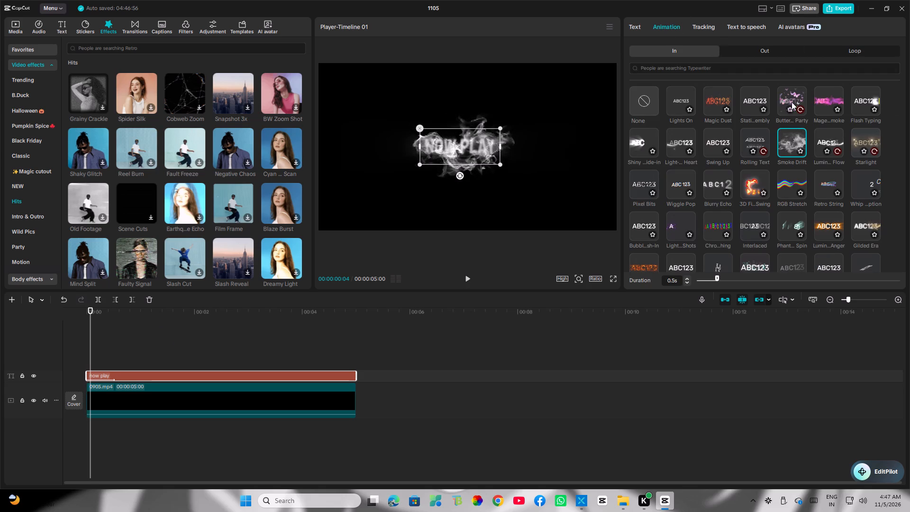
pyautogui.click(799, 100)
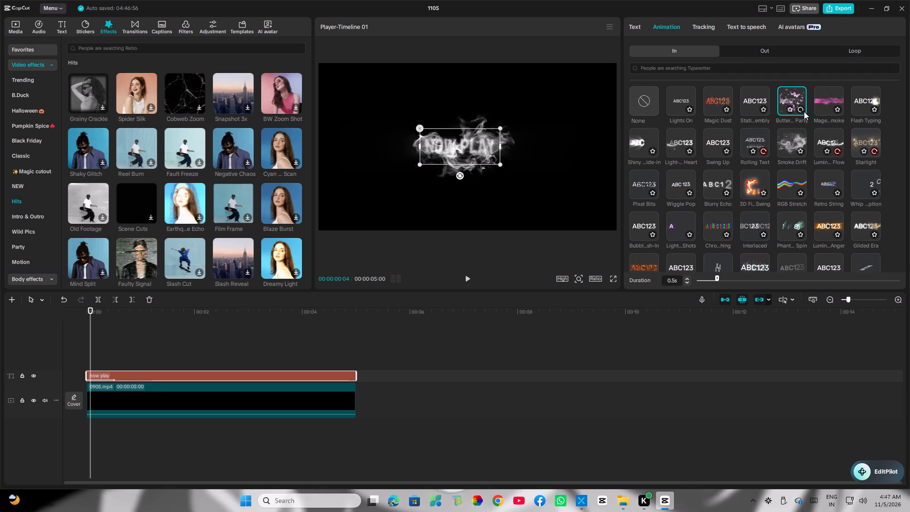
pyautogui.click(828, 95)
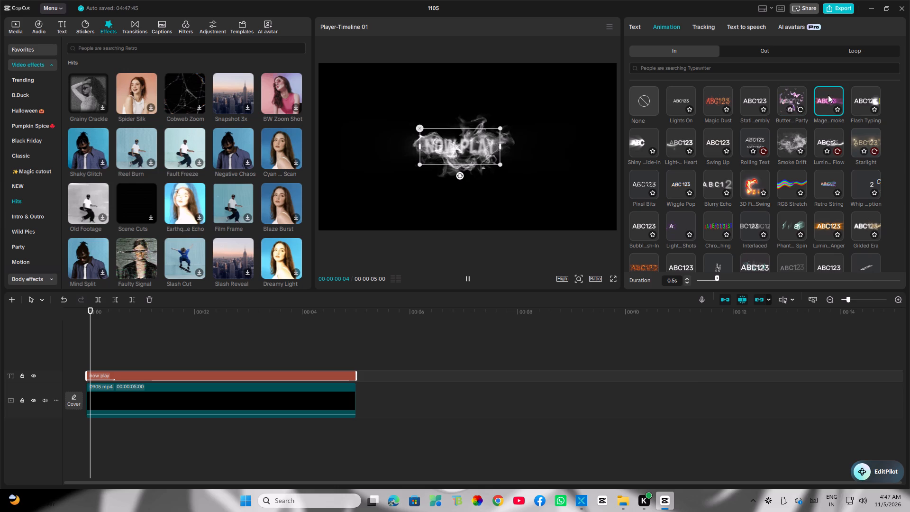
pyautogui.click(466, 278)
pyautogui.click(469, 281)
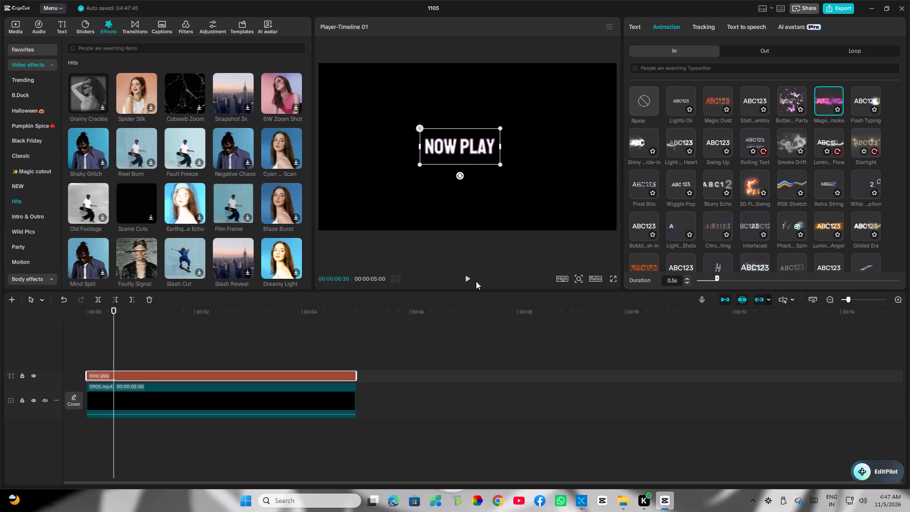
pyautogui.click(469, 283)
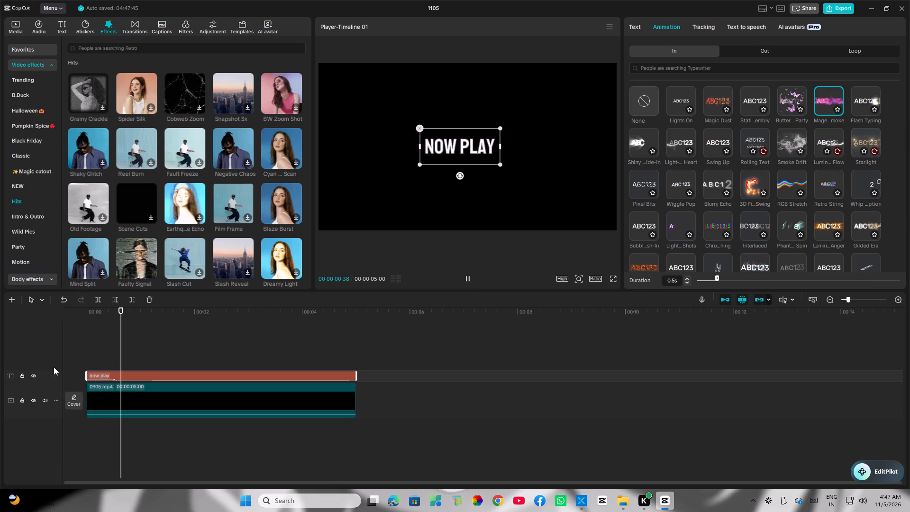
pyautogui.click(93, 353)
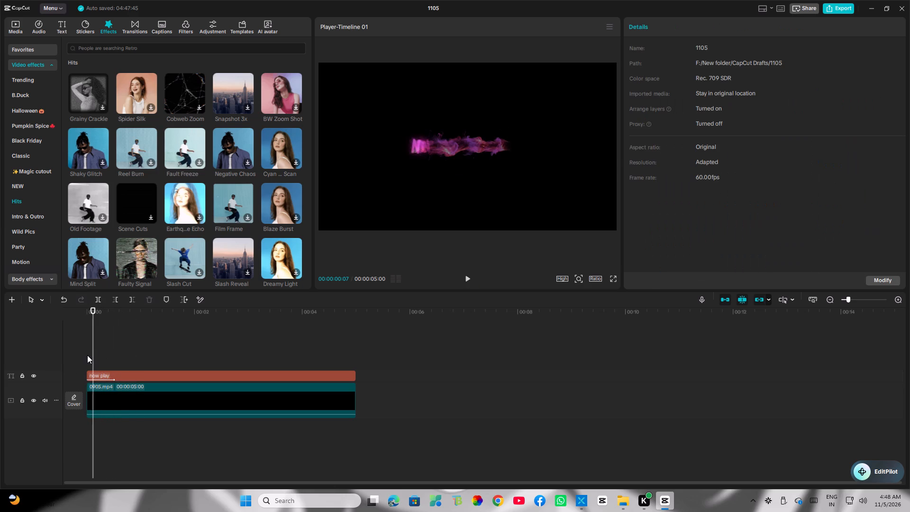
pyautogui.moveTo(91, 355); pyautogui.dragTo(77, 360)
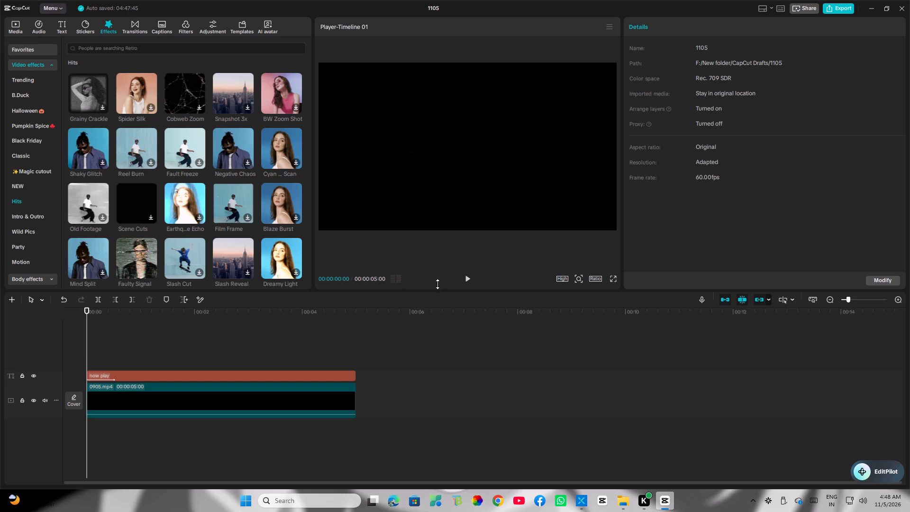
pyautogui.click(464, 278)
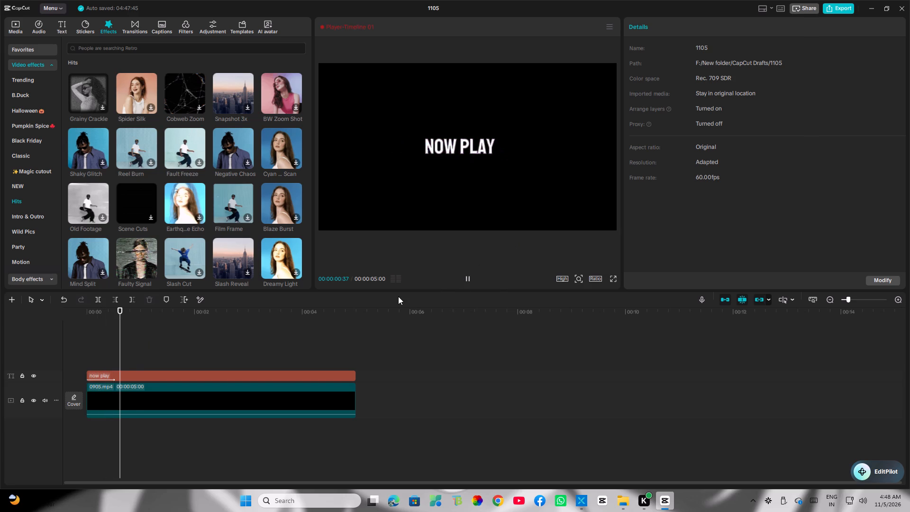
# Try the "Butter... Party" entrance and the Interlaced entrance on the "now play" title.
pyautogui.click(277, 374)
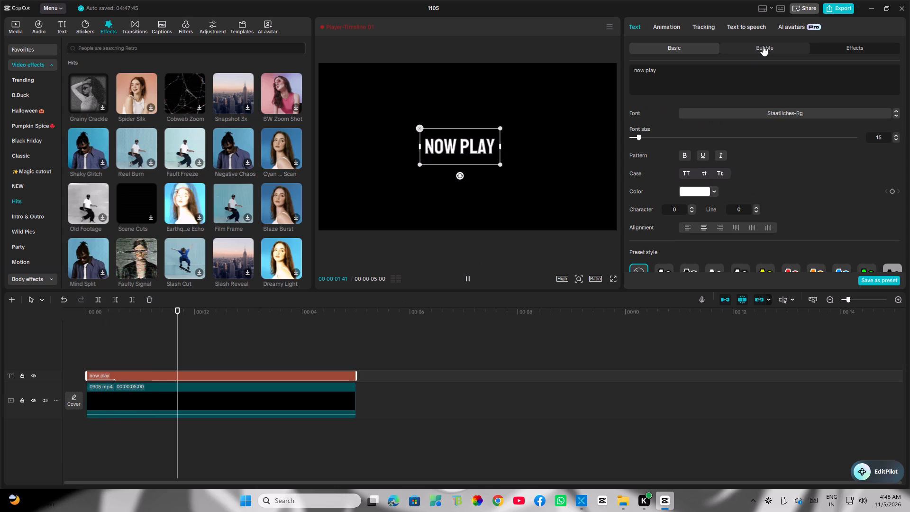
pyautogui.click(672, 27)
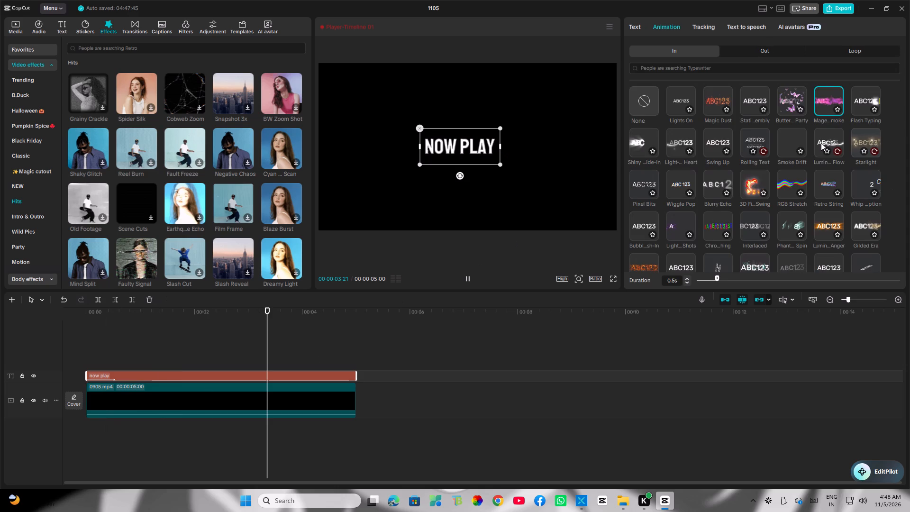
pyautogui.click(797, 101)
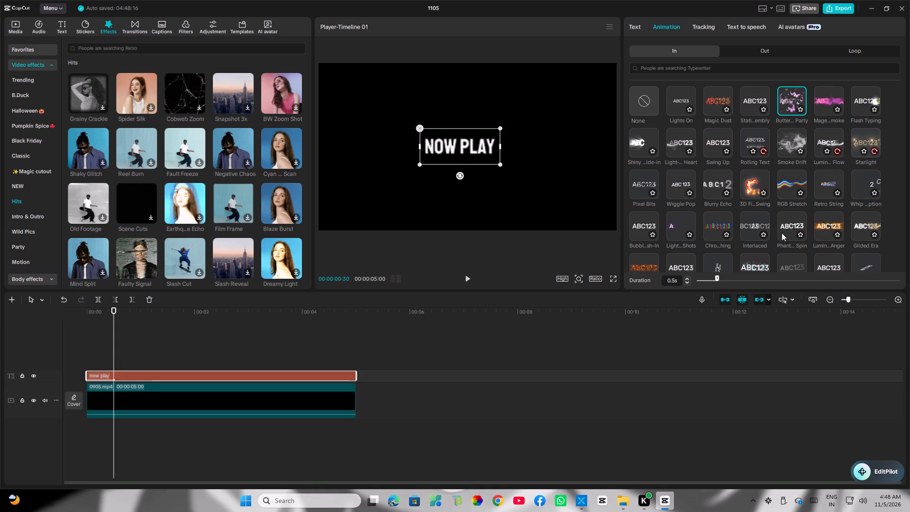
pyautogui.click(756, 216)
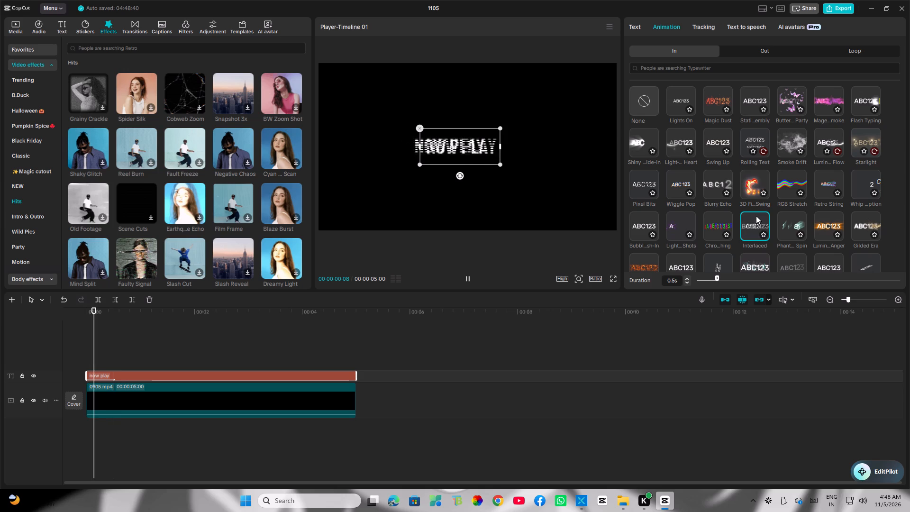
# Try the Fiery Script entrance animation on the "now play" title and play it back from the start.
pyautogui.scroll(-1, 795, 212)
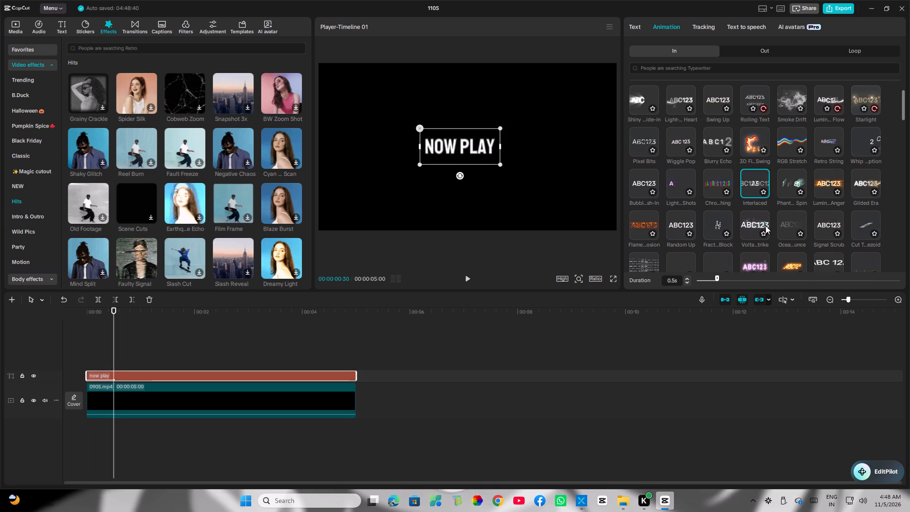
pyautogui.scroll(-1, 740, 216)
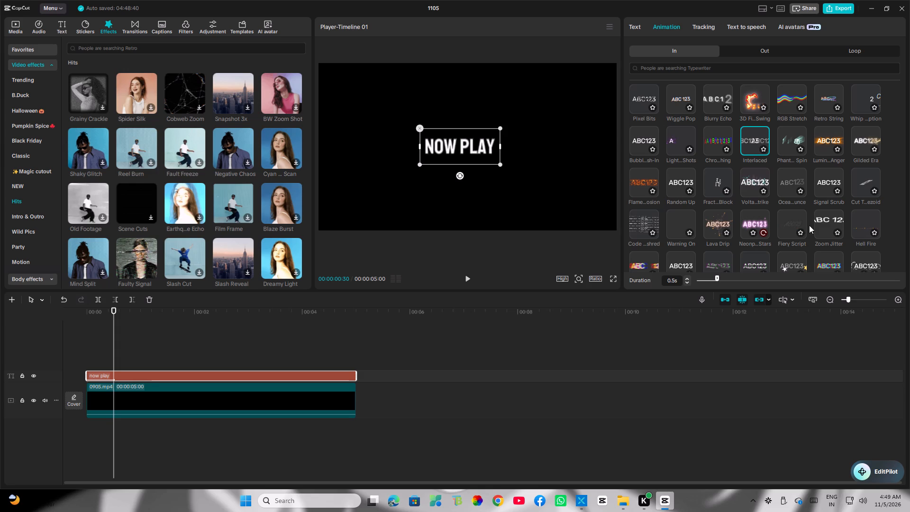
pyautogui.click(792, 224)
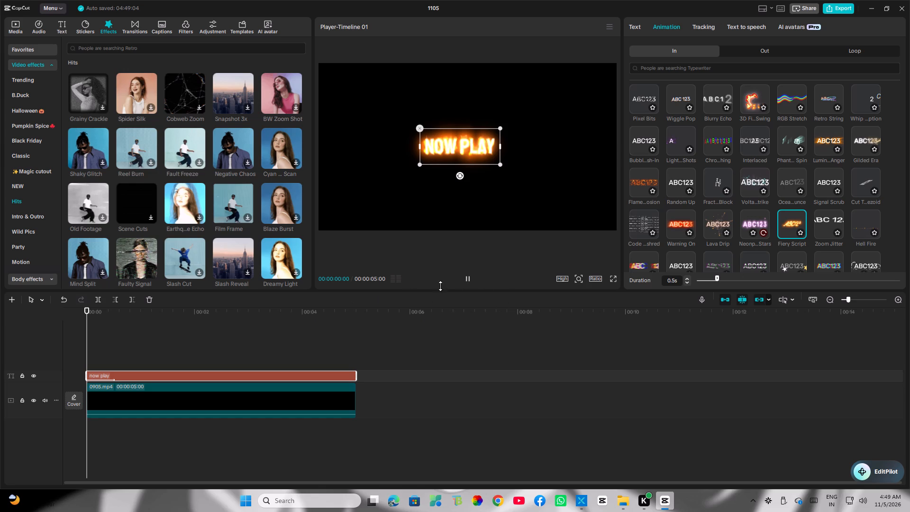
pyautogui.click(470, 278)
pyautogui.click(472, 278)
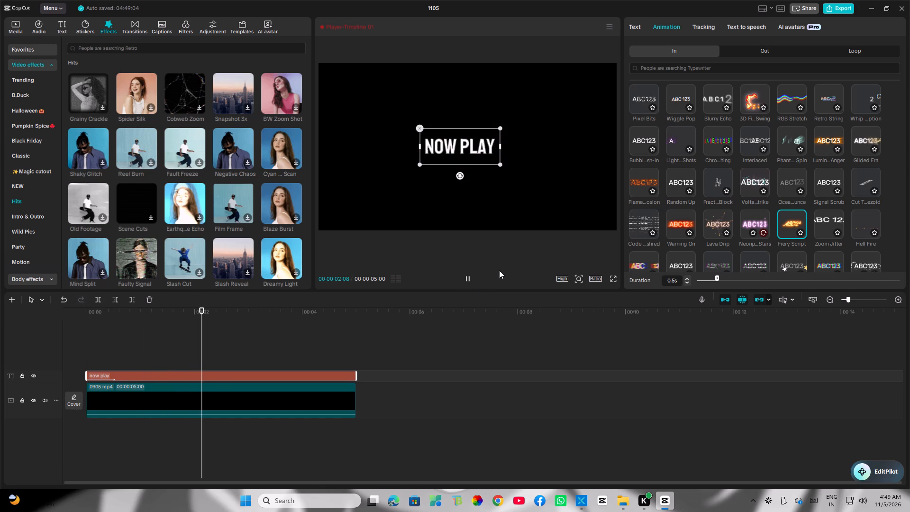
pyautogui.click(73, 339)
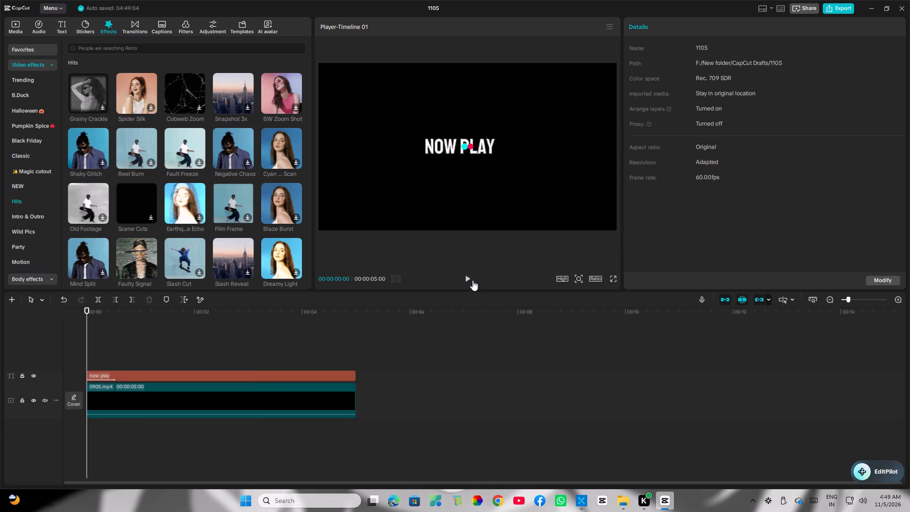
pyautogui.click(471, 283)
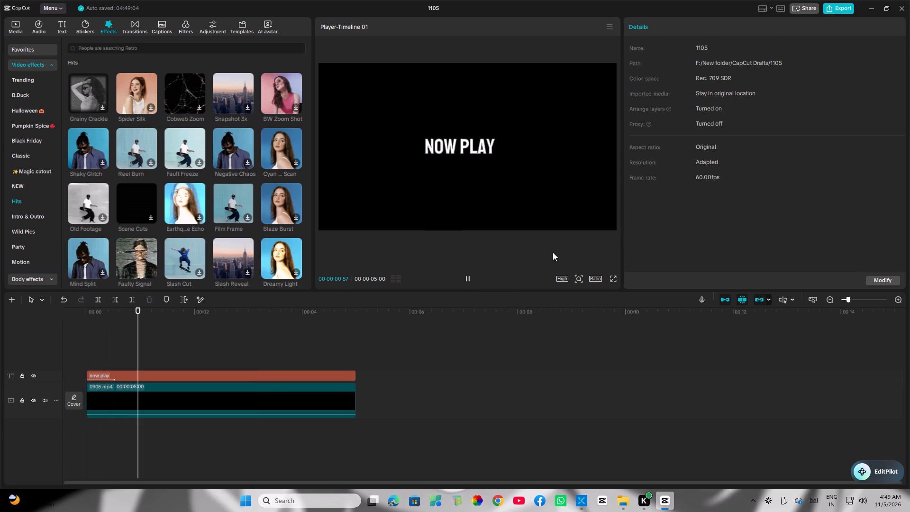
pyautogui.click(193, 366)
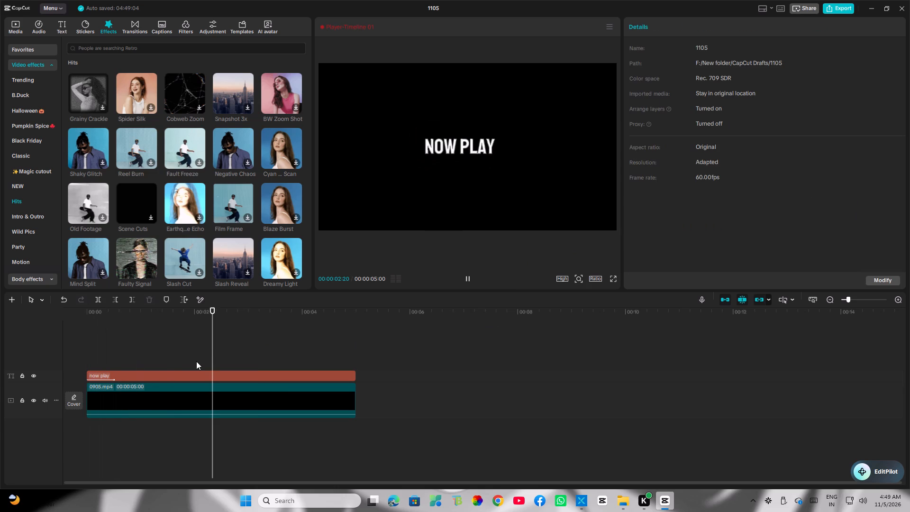
# Apply the Smoke Drift entrance animation to the "now play" title.
pyautogui.click(197, 371)
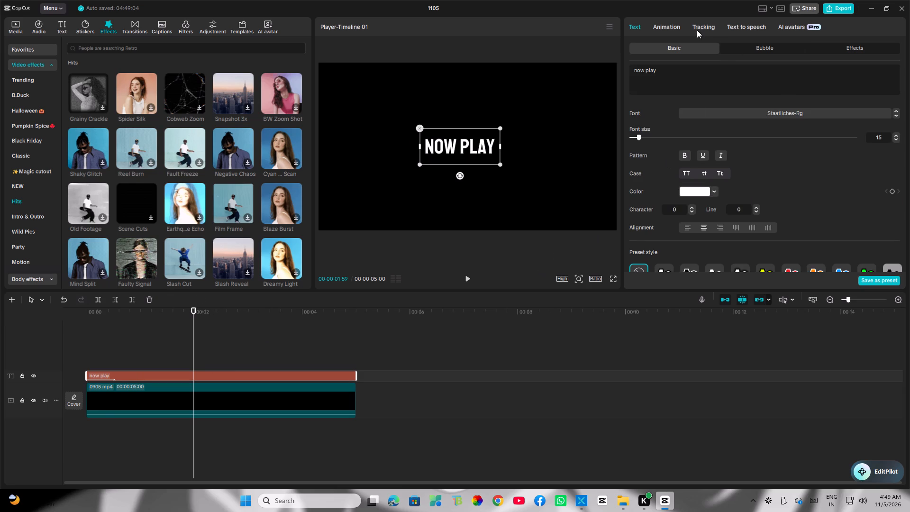
pyautogui.click(677, 25)
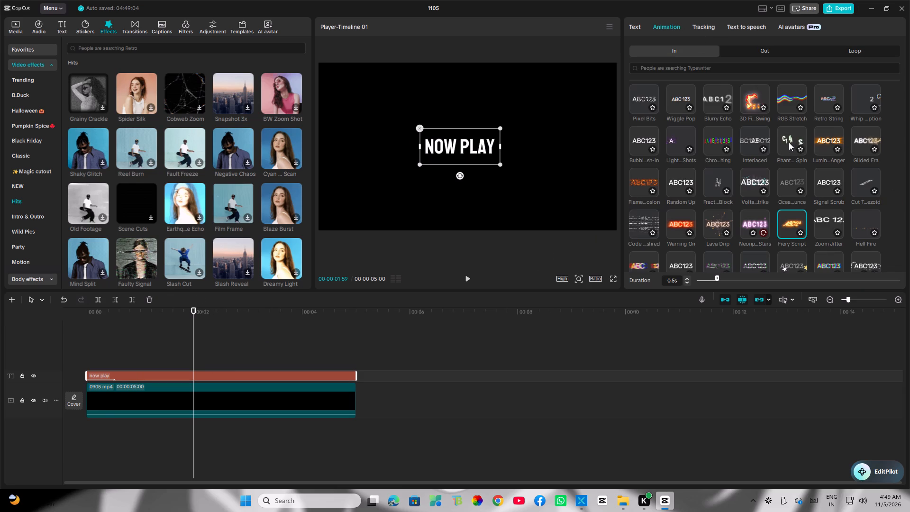
pyautogui.scroll(4, 789, 137)
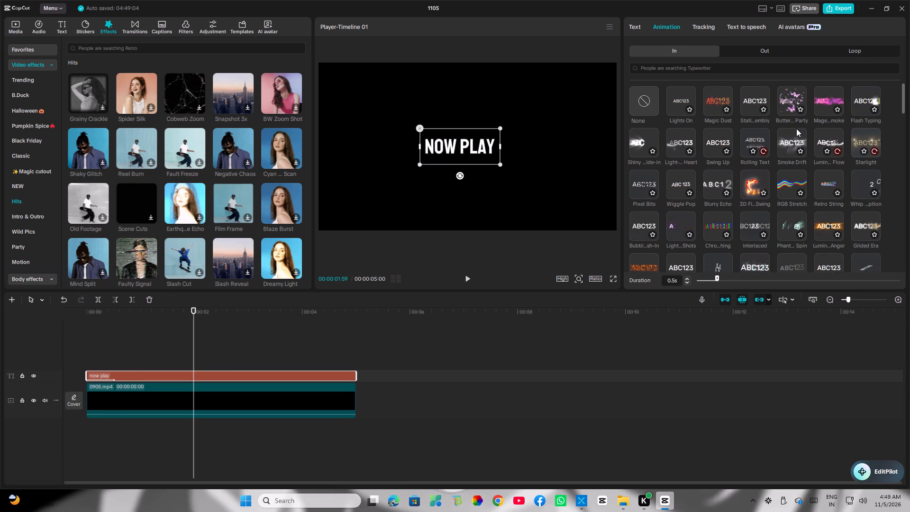
pyautogui.click(787, 142)
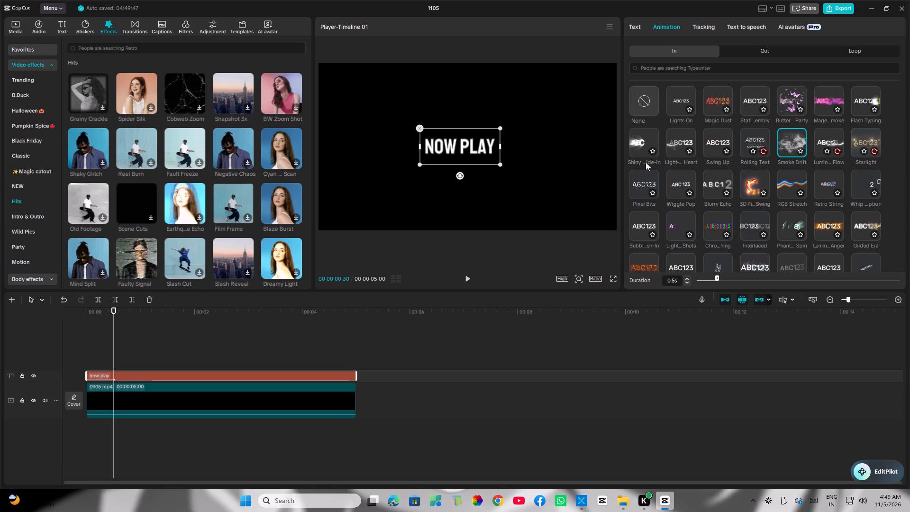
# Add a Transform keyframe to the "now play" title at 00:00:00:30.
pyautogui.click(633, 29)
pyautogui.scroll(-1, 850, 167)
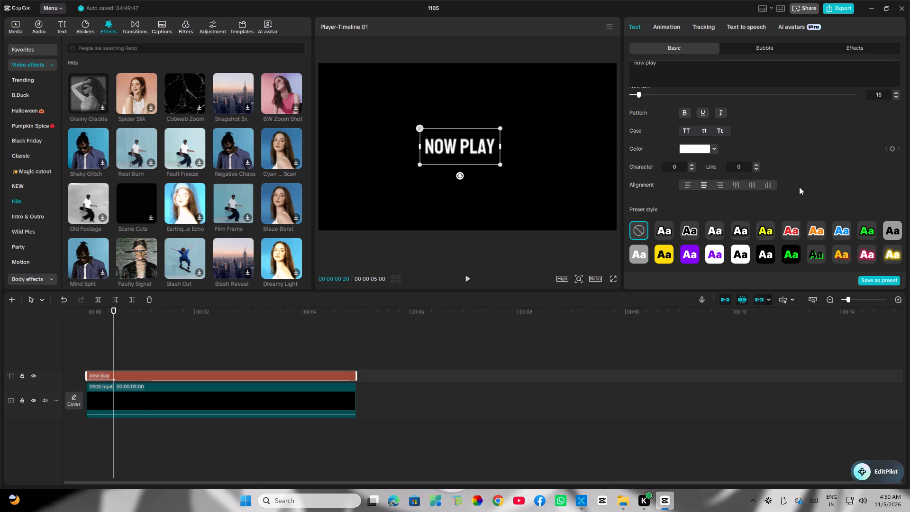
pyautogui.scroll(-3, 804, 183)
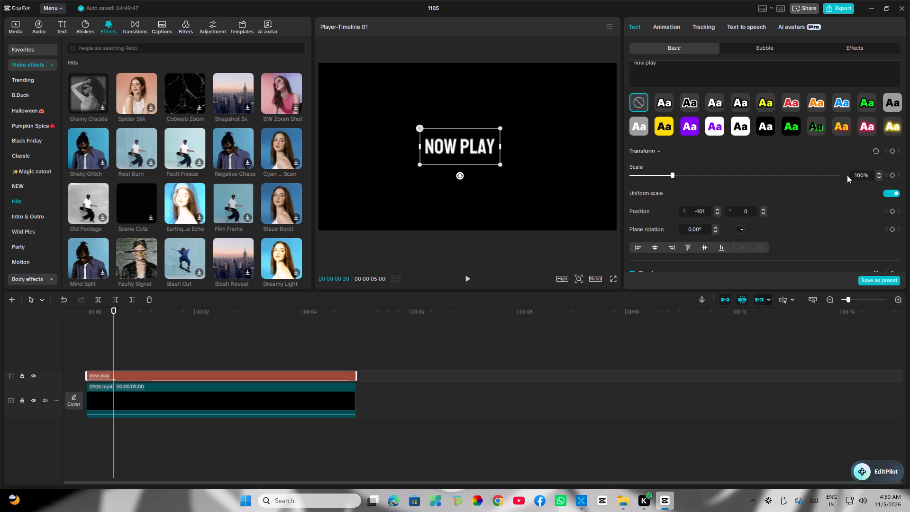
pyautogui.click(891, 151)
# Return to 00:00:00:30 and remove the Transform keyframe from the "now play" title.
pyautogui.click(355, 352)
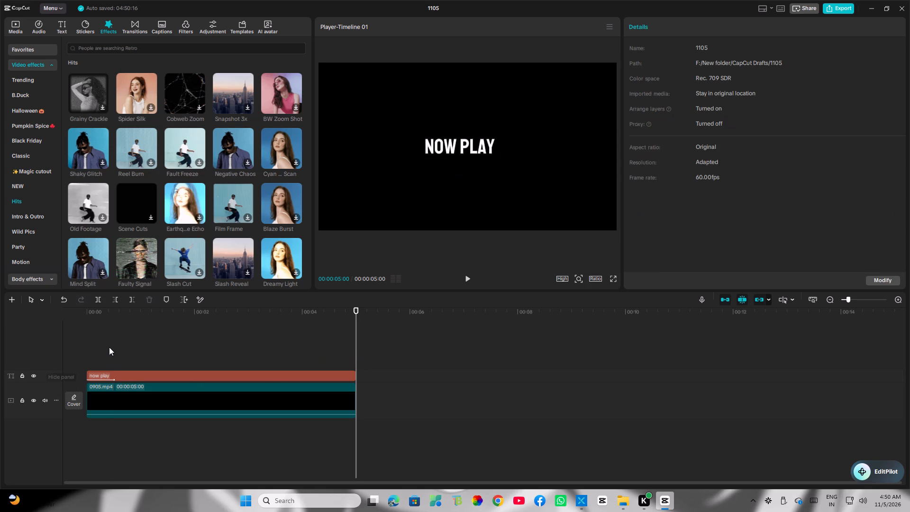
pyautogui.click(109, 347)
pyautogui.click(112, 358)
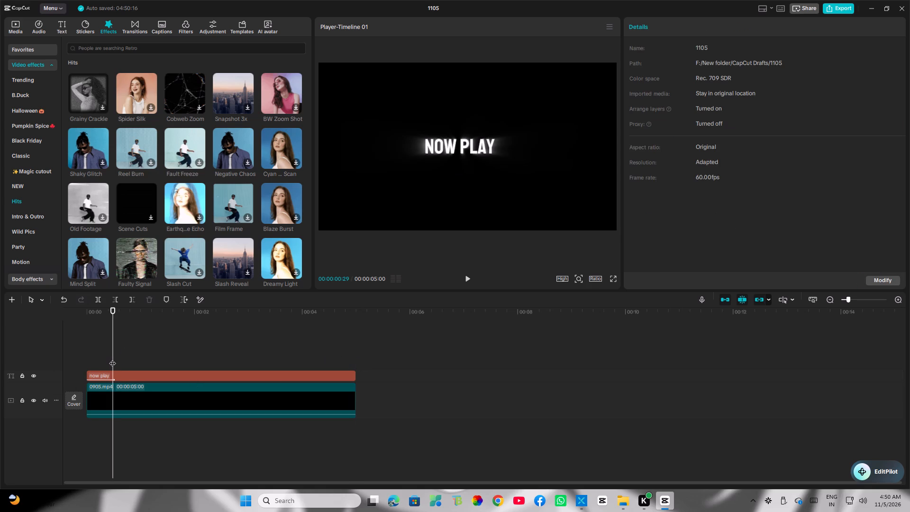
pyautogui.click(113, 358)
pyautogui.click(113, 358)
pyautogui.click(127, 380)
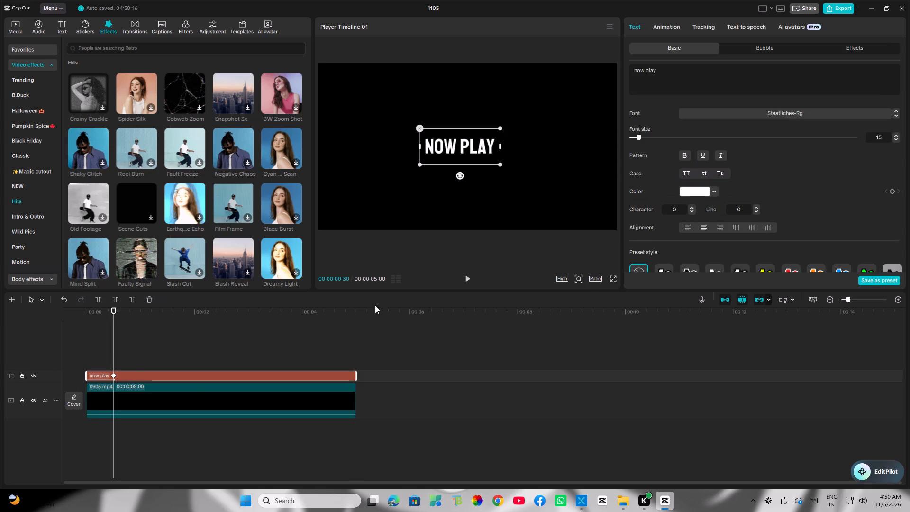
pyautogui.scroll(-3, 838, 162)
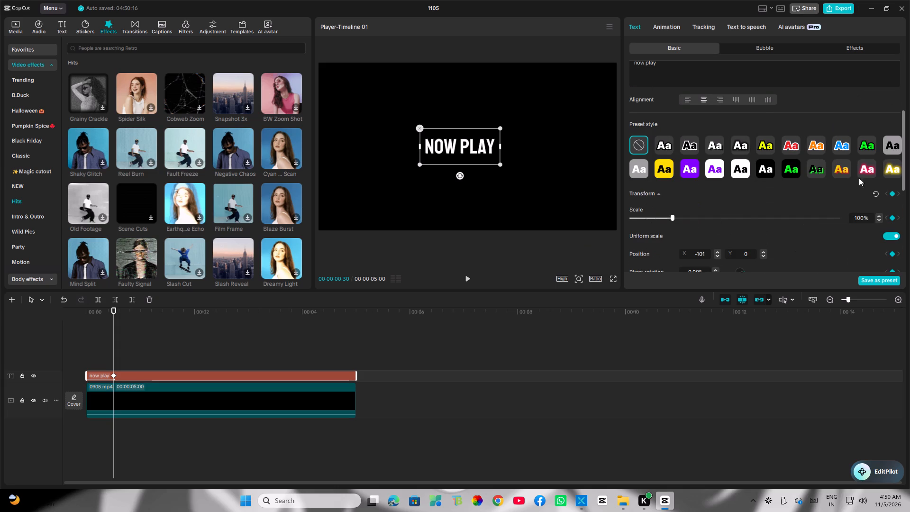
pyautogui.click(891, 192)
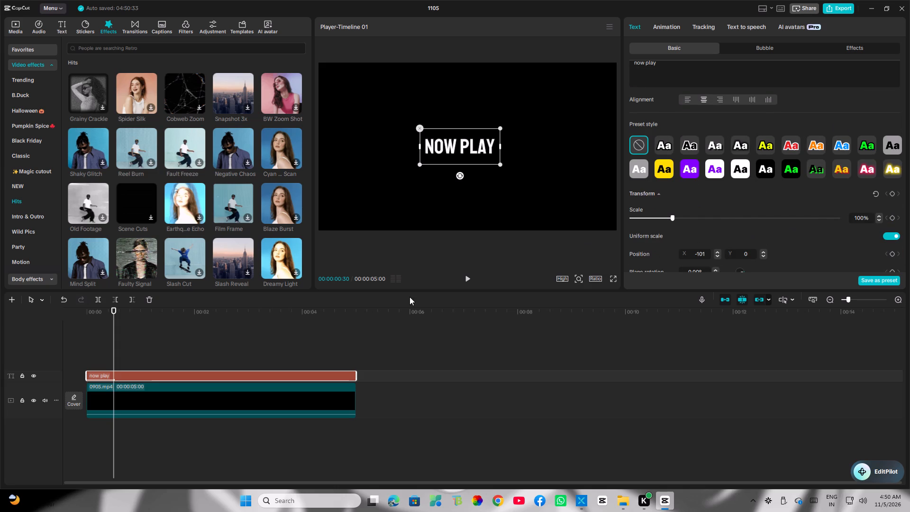
# Set the duration of the title's Smoke Drift entrance animation to 0.8 s.
pyautogui.click(668, 28)
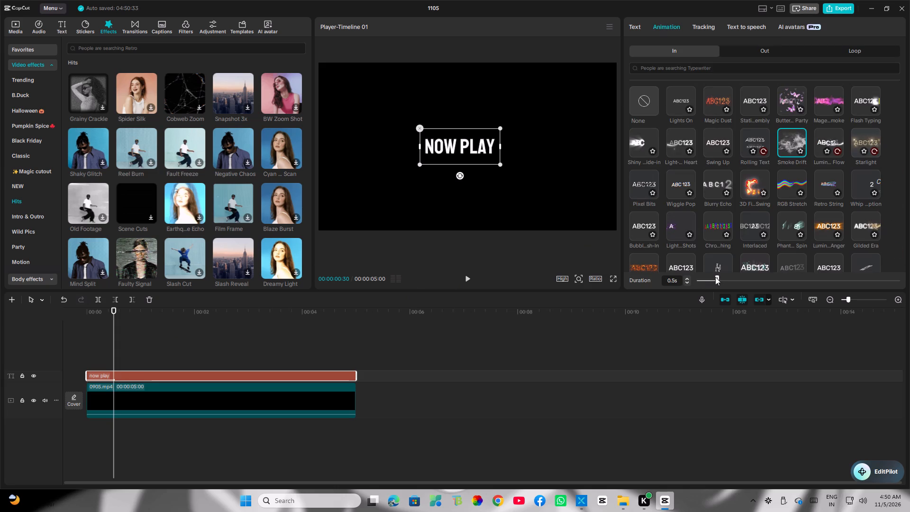
pyautogui.moveTo(717, 276); pyautogui.dragTo(741, 276)
pyautogui.moveTo(741, 276); pyautogui.dragTo(737, 279)
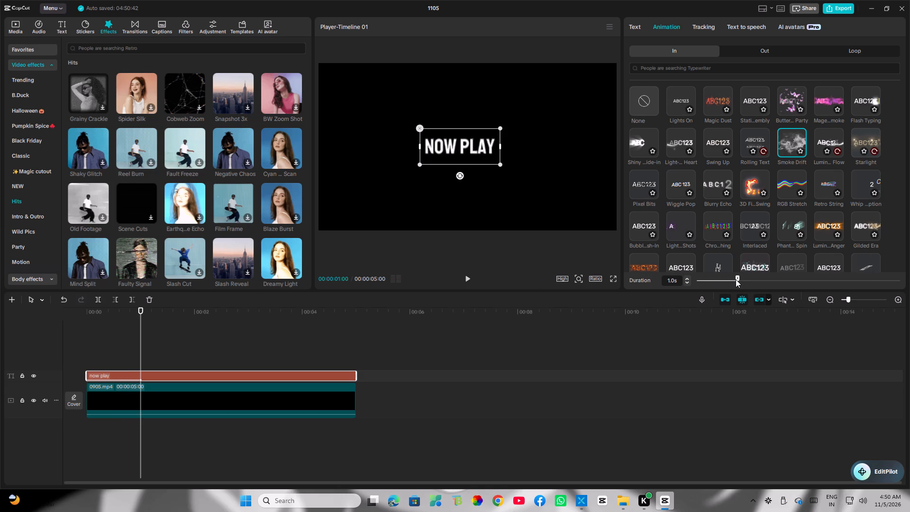
pyautogui.moveTo(736, 279); pyautogui.dragTo(731, 282)
pyautogui.moveTo(731, 282); pyautogui.dragTo(726, 284)
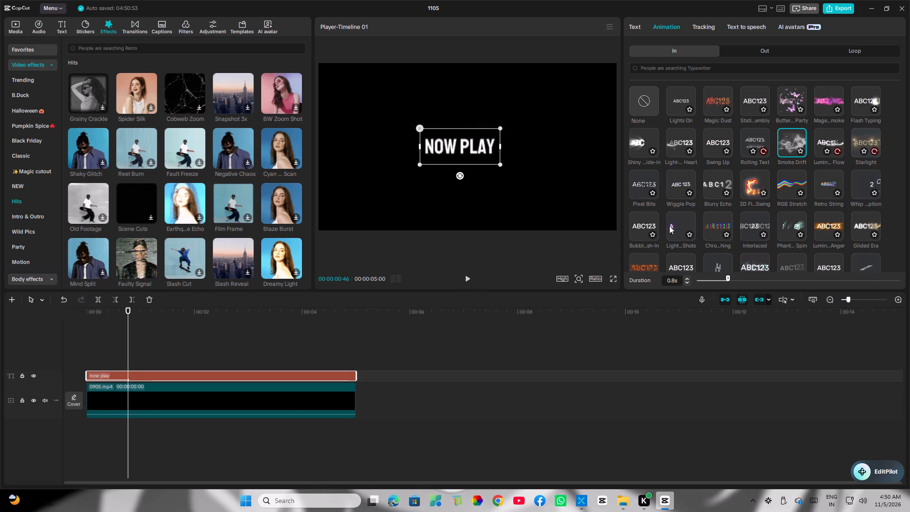
# Add a Transform keyframe to the "now play" title at 00:00:00:46, where the entrance animation ends.
pyautogui.click(633, 26)
pyautogui.scroll(-2, 819, 218)
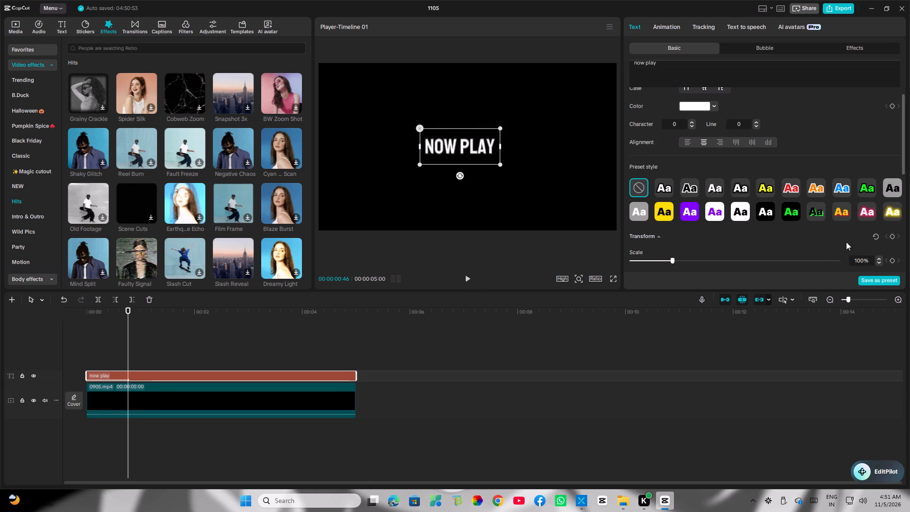
pyautogui.click(892, 233)
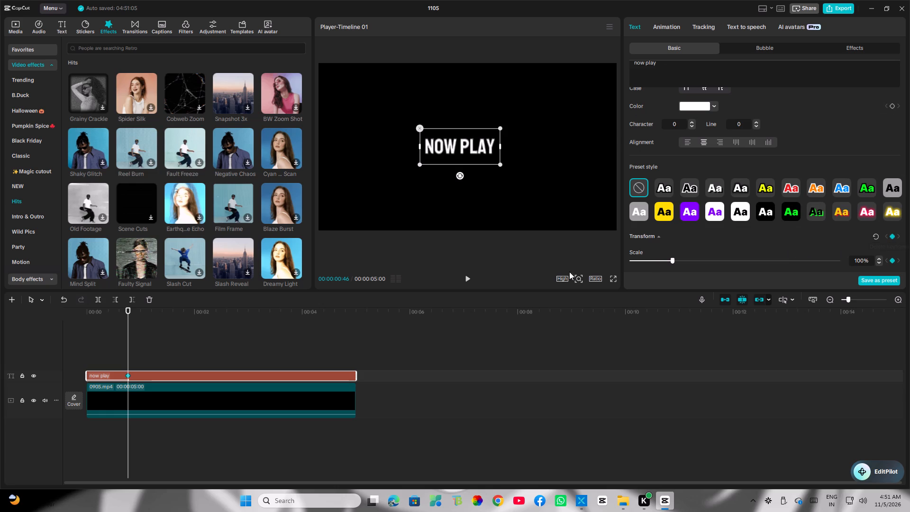
# At the end of the "now play" title, 00:00:05:00, enlarge its scale to 500% as a second keyframe.
pyautogui.click(352, 340)
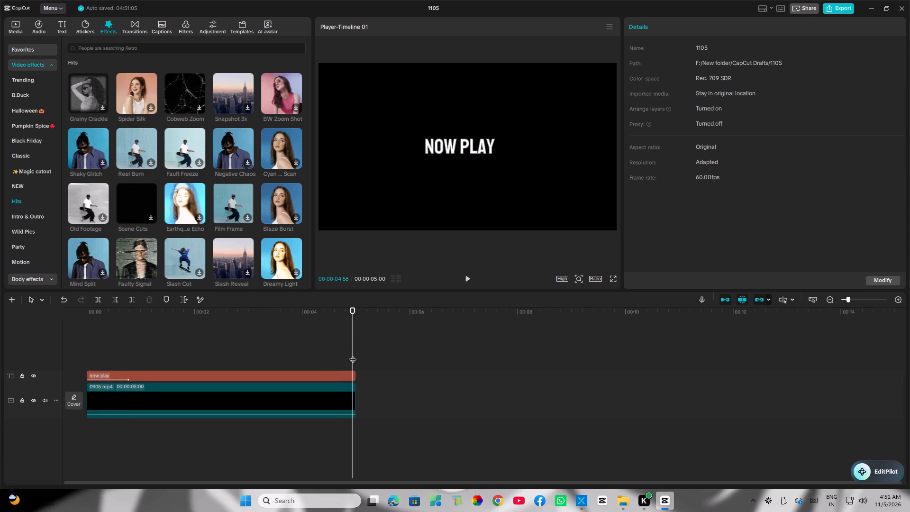
pyautogui.moveTo(352, 353); pyautogui.dragTo(352, 355)
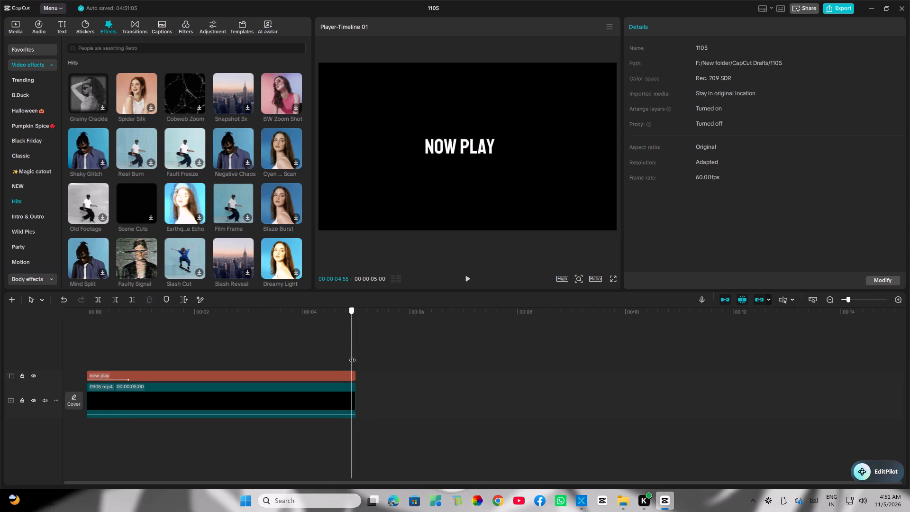
pyautogui.moveTo(352, 355); pyautogui.dragTo(365, 351)
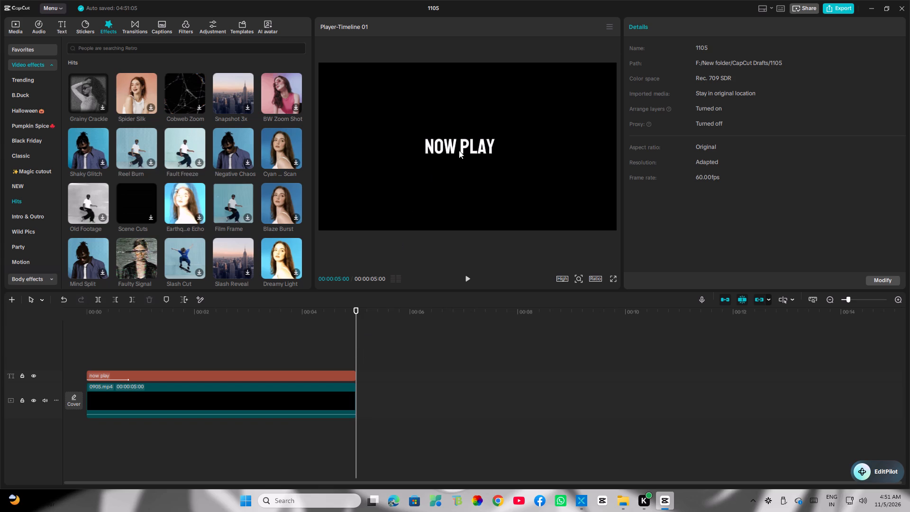
pyautogui.click(460, 146)
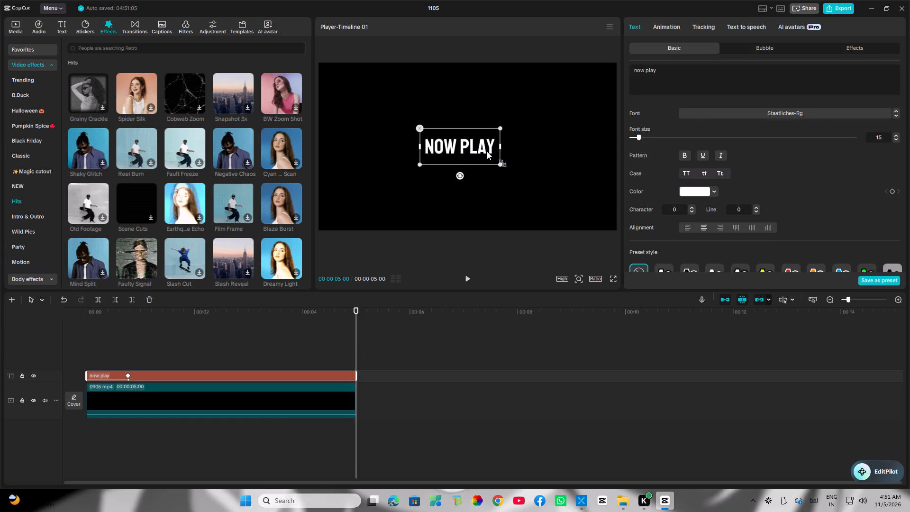
pyautogui.scroll(3, 487, 151)
pyautogui.scroll(-3, 764, 176)
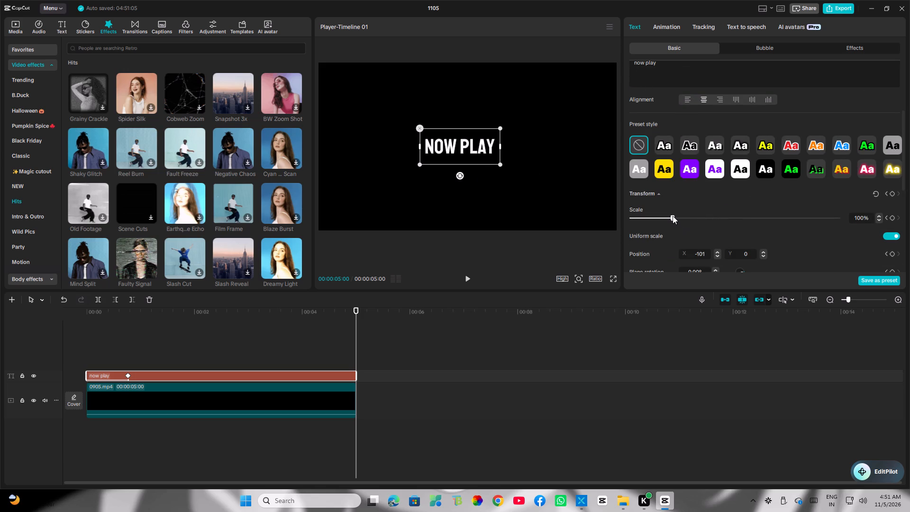
pyautogui.click(858, 216)
pyautogui.press('BackSpace')
pyautogui.press('1')
pyautogui.press('-')
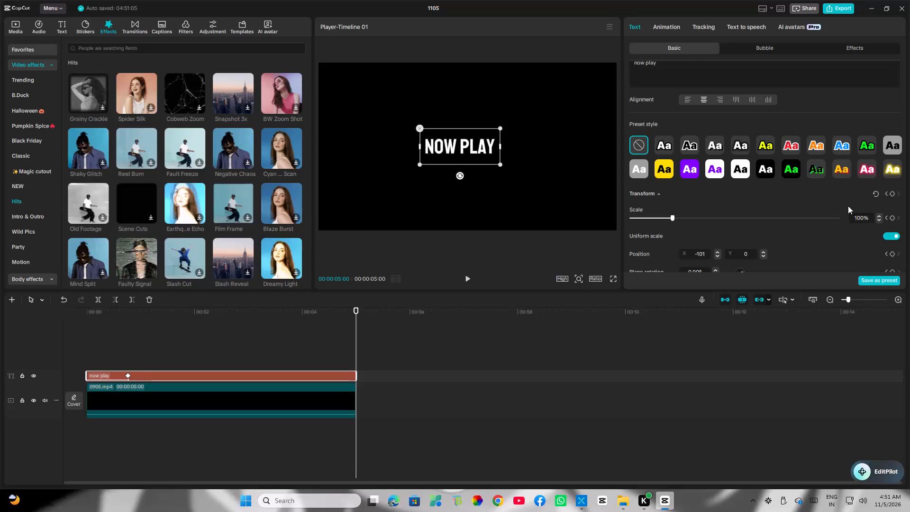
pyautogui.press('0')
pyautogui.press('0')
pyautogui.moveTo(672, 217); pyautogui.dragTo(680, 215)
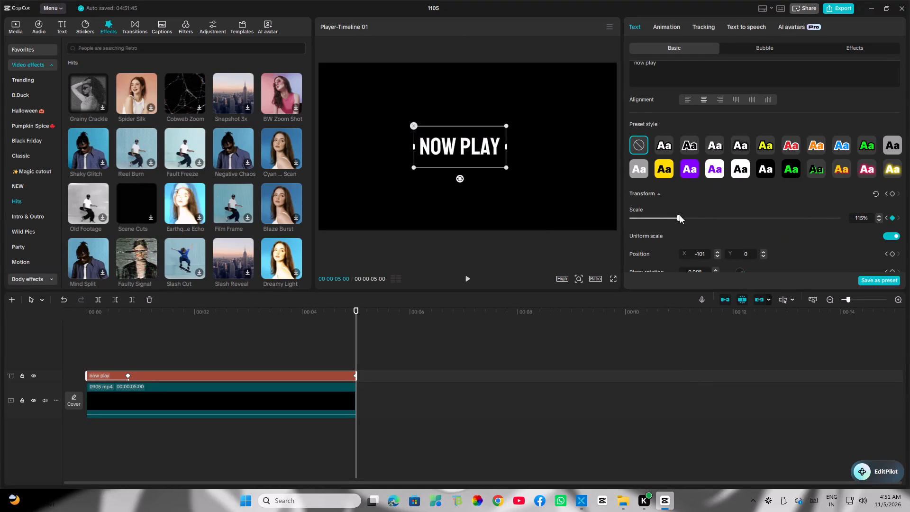
pyautogui.moveTo(680, 215); pyautogui.dragTo(792, 206)
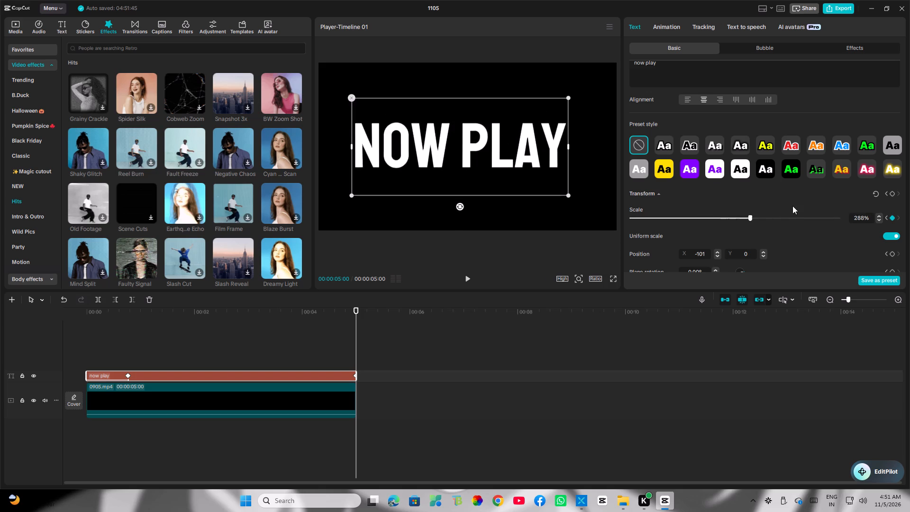
pyautogui.moveTo(792, 206); pyautogui.dragTo(888, 202)
# Shift the enlarged title in the preview to about X -192, Y 0 at 00:00:05:00.
pyautogui.scroll(3, 468, 152)
pyautogui.moveTo(484, 236); pyautogui.dragTo(487, 242)
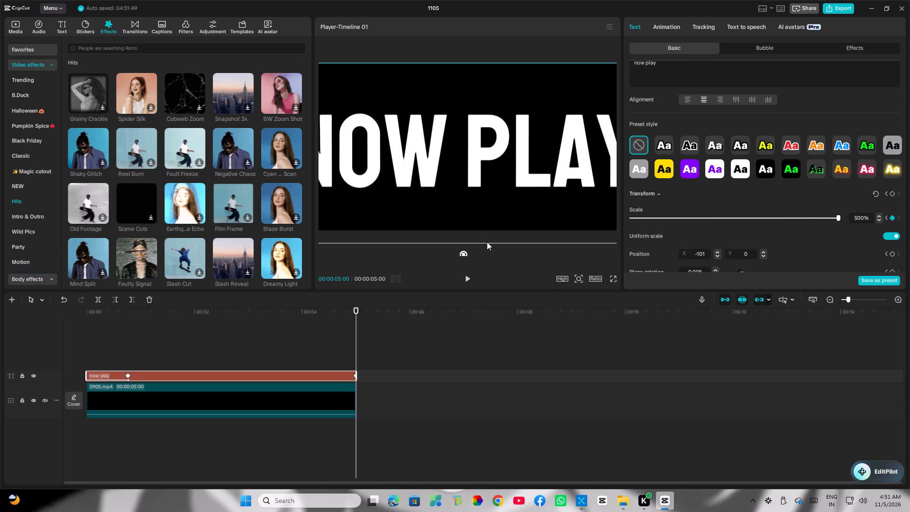
pyautogui.moveTo(487, 242); pyautogui.dragTo(477, 236)
pyautogui.scroll(12, 468, 153)
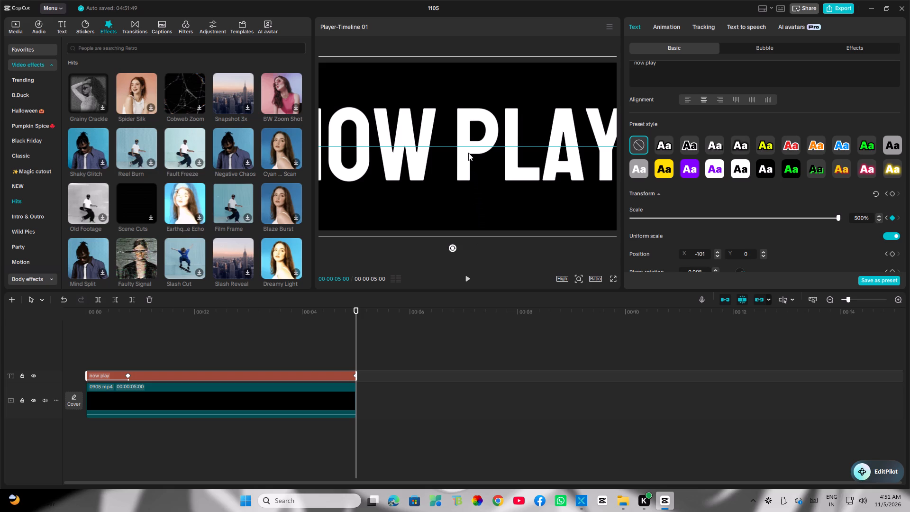
pyautogui.scroll(4, 468, 153)
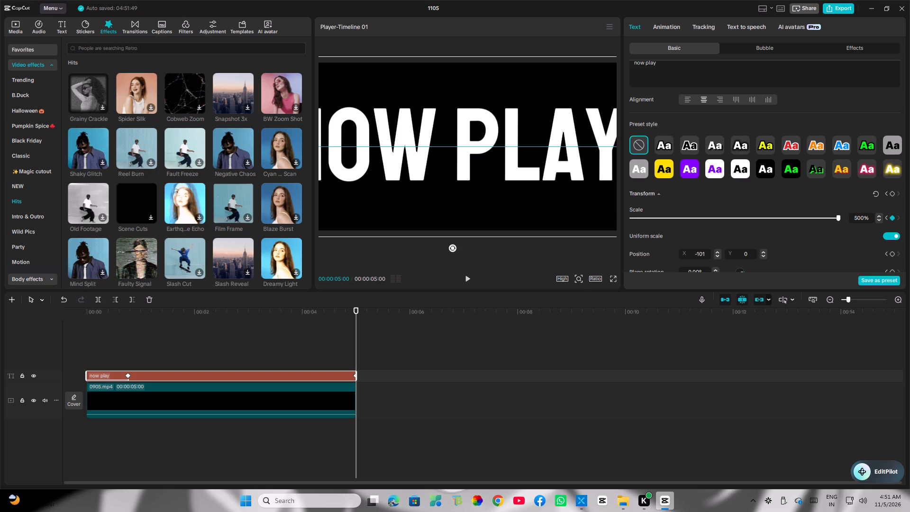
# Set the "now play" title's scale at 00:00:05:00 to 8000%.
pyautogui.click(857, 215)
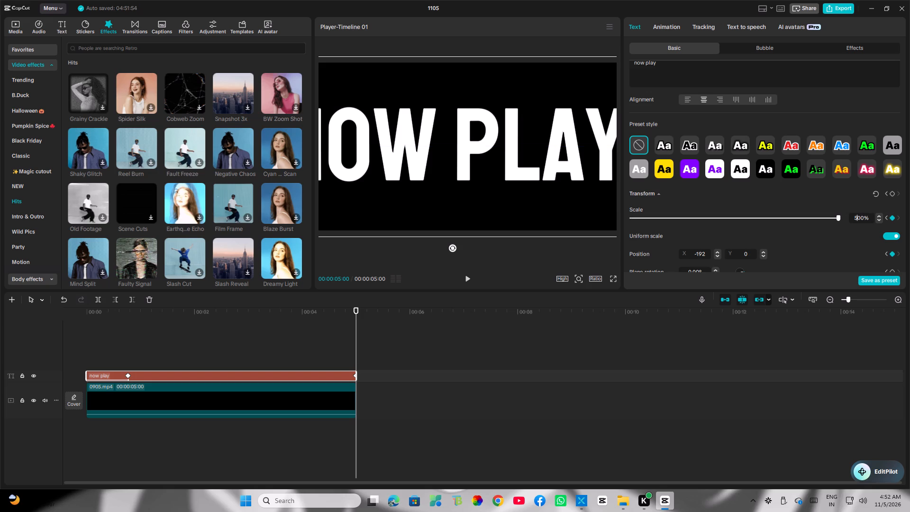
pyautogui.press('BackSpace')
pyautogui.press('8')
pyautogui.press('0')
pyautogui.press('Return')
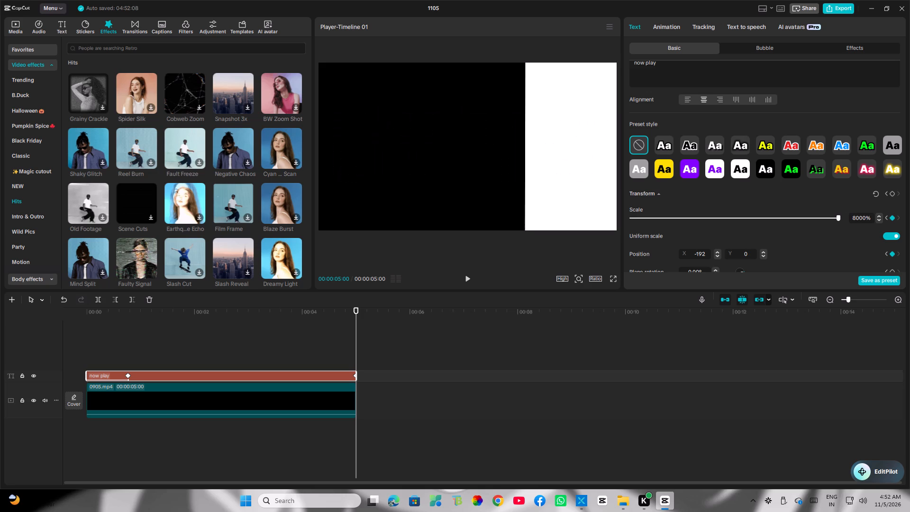
# Shift the title in the preview at 00:00:05:00 to about X -2863, Y 73, filling the frame with white.
pyautogui.moveTo(502, 200); pyautogui.dragTo(412, 203)
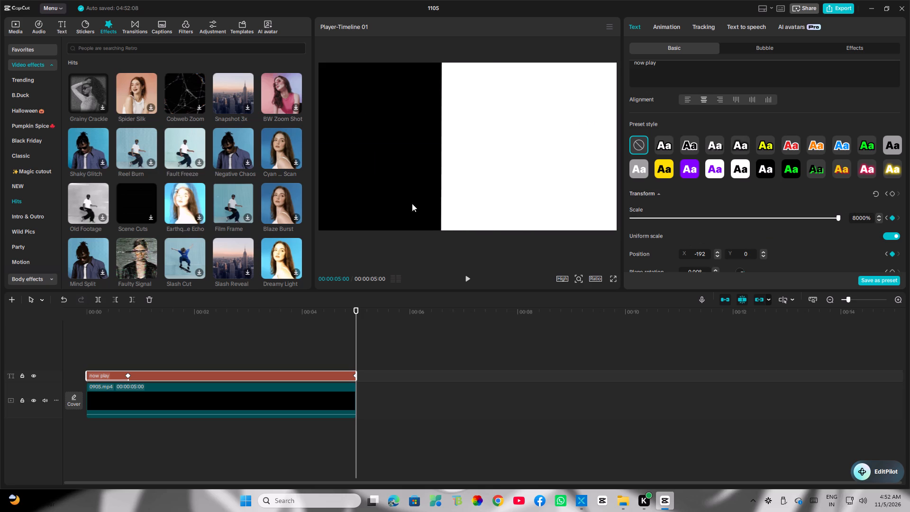
pyautogui.moveTo(412, 203); pyautogui.dragTo(296, 193)
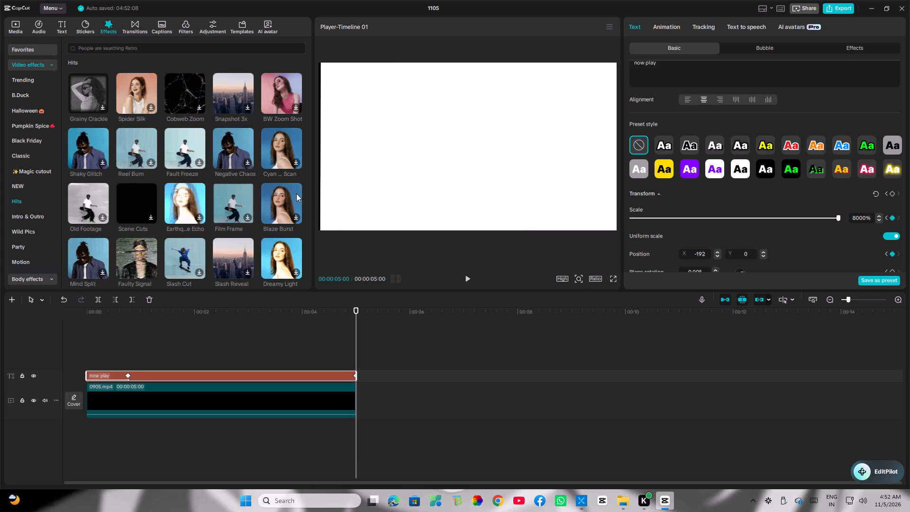
pyautogui.moveTo(296, 193); pyautogui.dragTo(294, 194)
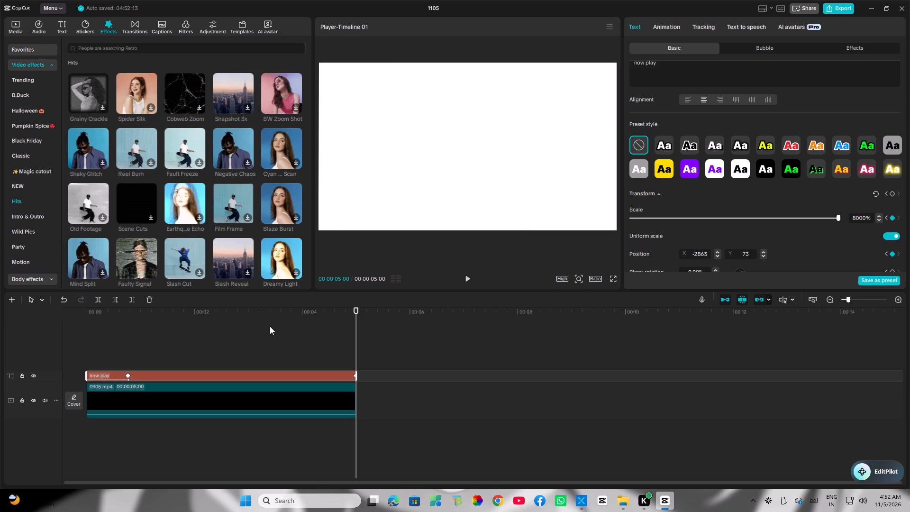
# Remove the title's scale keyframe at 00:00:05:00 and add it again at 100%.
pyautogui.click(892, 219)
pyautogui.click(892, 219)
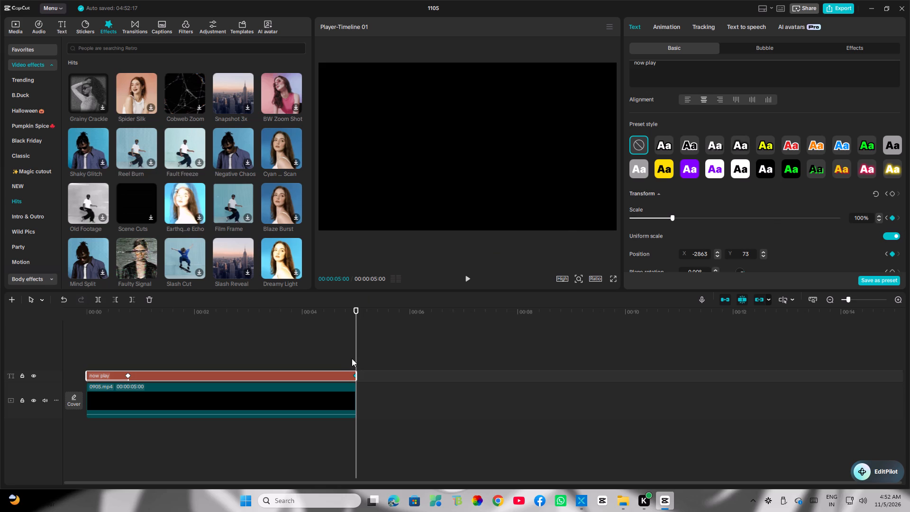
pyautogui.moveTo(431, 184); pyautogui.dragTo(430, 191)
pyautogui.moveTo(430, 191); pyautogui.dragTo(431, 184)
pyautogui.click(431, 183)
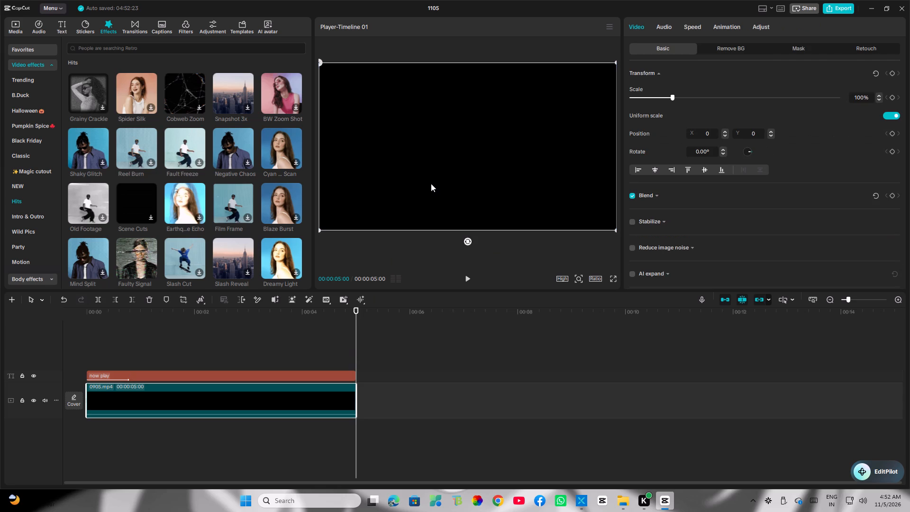
# Scrub and play back the timeline to check how the "now play" title moves between its keyframes.
pyautogui.click(288, 371)
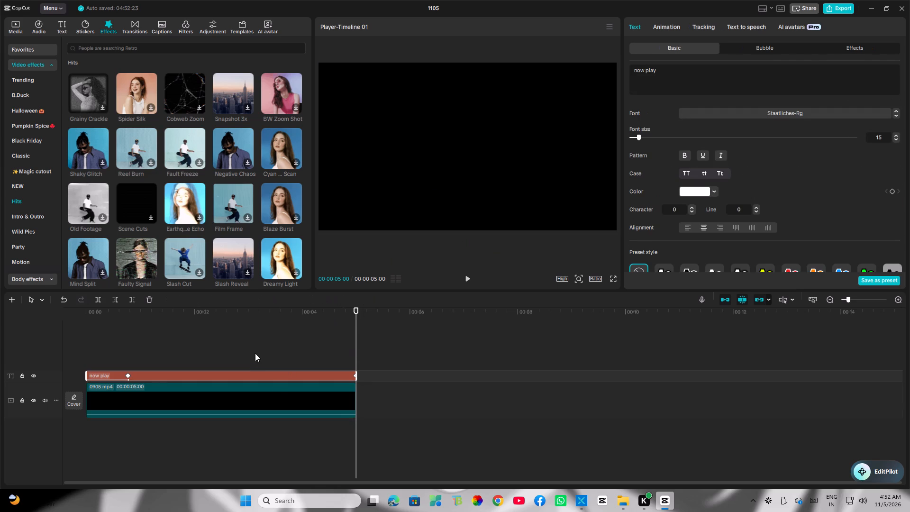
pyautogui.click(239, 344)
pyautogui.click(196, 341)
pyautogui.click(191, 344)
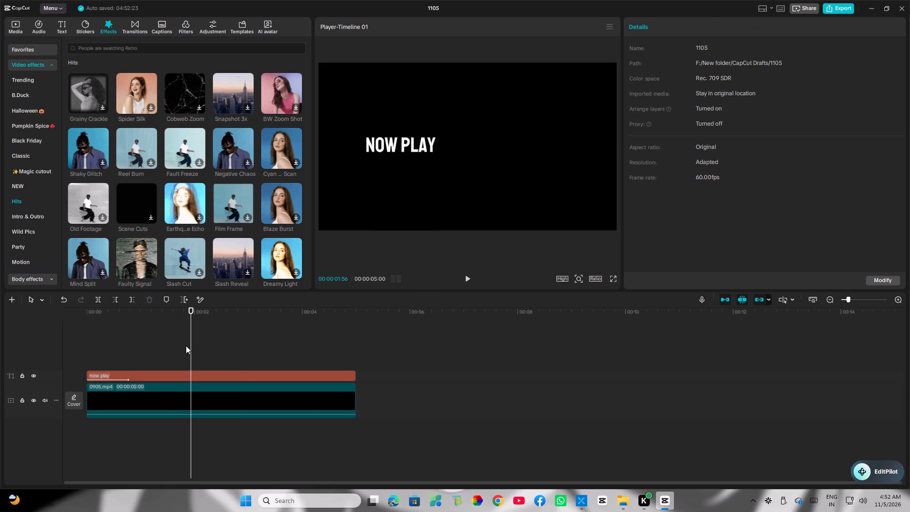
pyautogui.moveTo(191, 347); pyautogui.dragTo(127, 352)
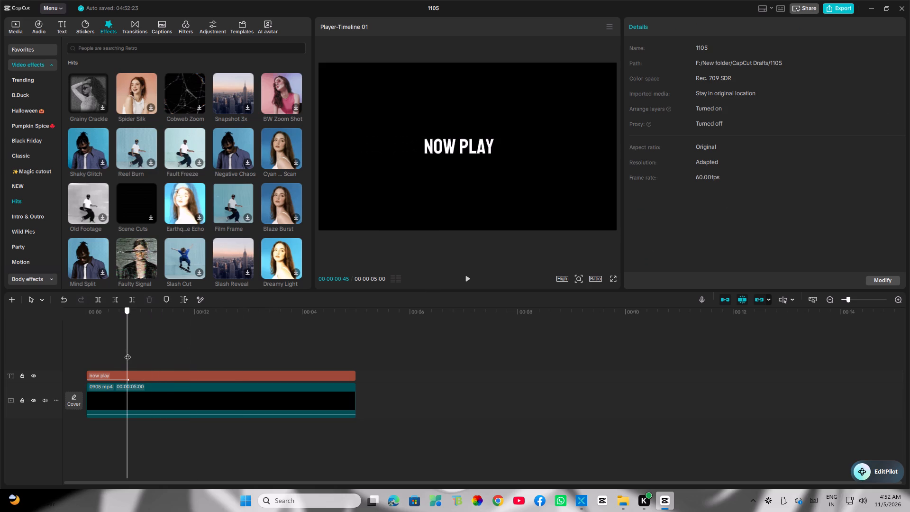
pyautogui.moveTo(127, 352); pyautogui.dragTo(130, 352)
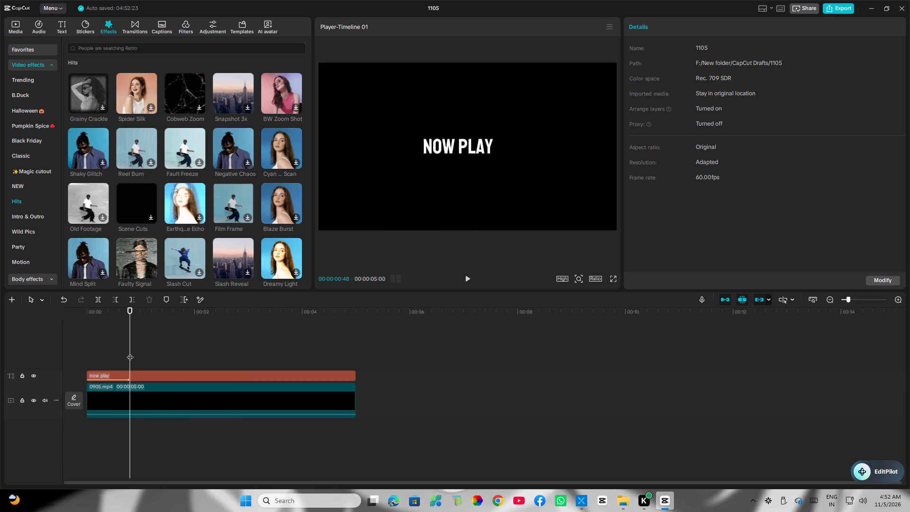
pyautogui.click(469, 281)
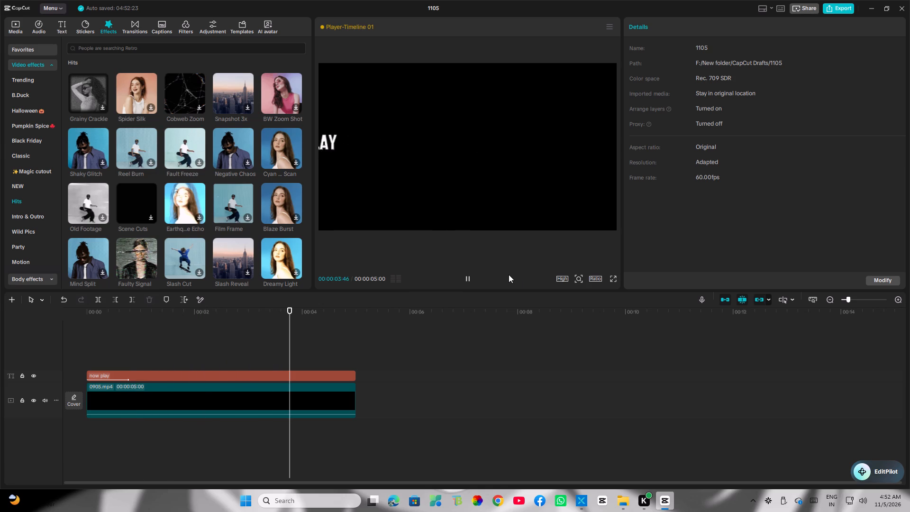
pyautogui.click(470, 277)
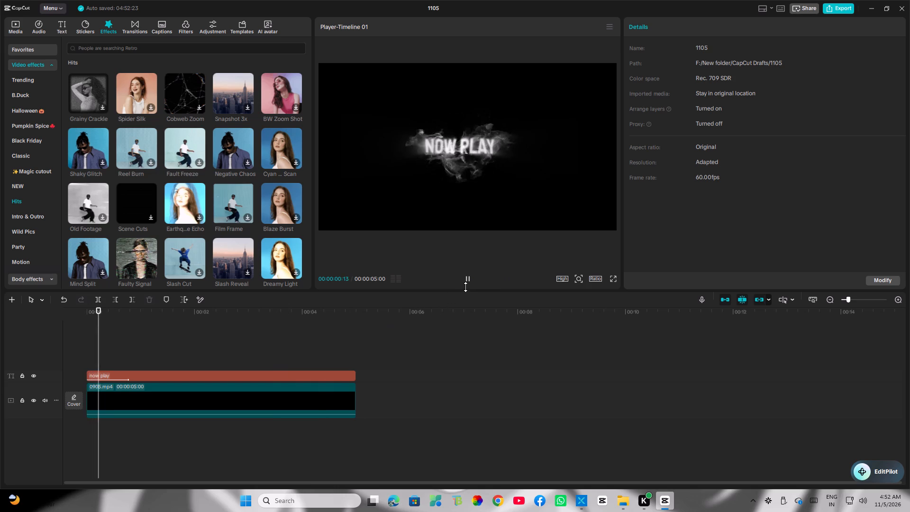
# Remove the scale keyframe from the "now play" title at its end, 00:00:05:00.
pyautogui.click(148, 372)
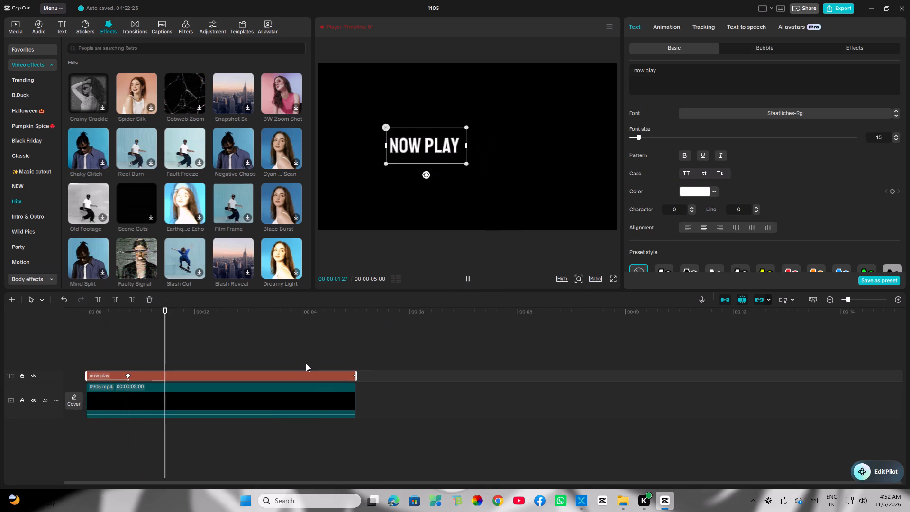
pyautogui.click(351, 363)
pyautogui.click(360, 350)
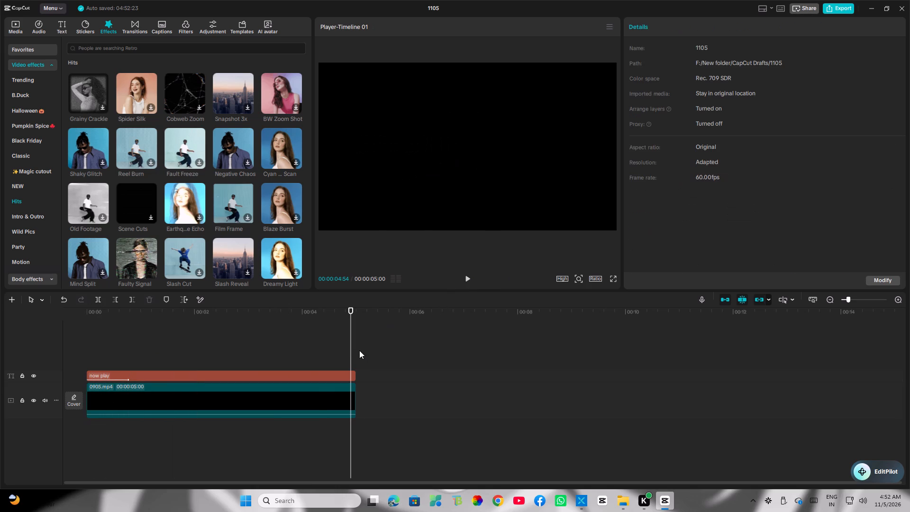
pyautogui.click(333, 374)
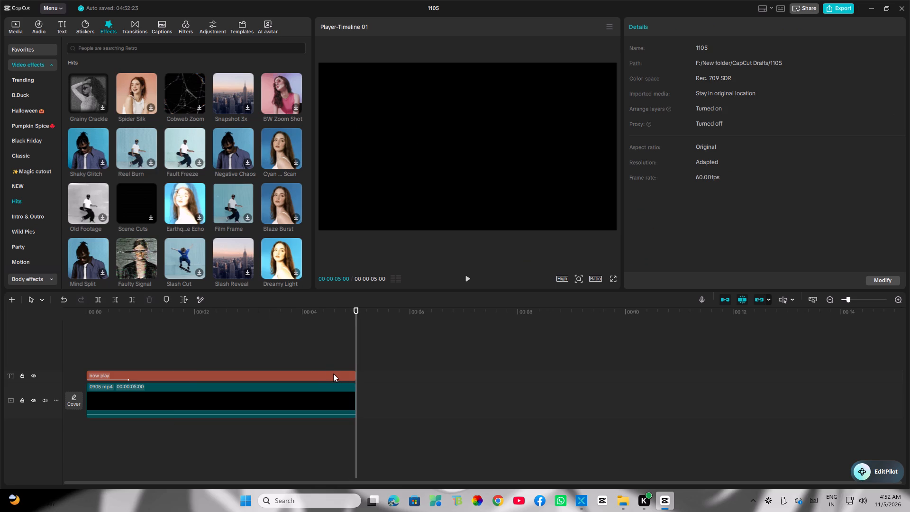
pyautogui.scroll(-2, 839, 215)
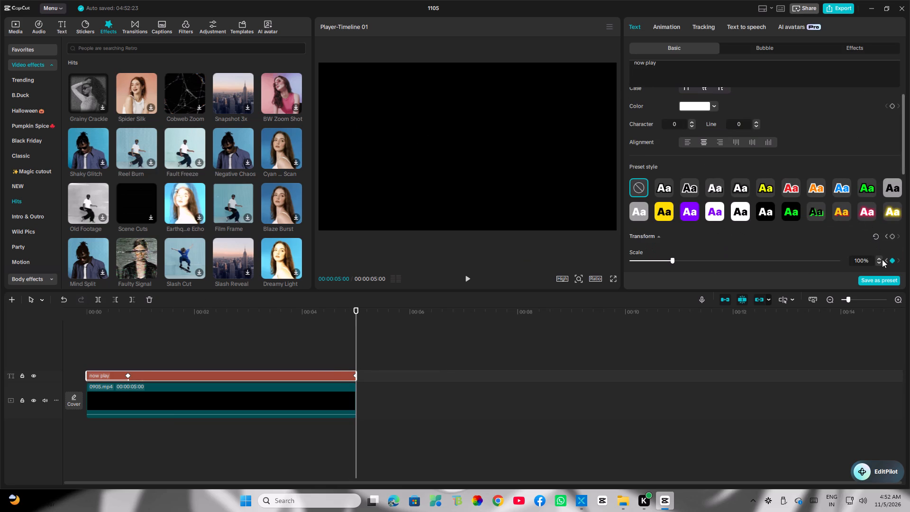
pyautogui.click(894, 261)
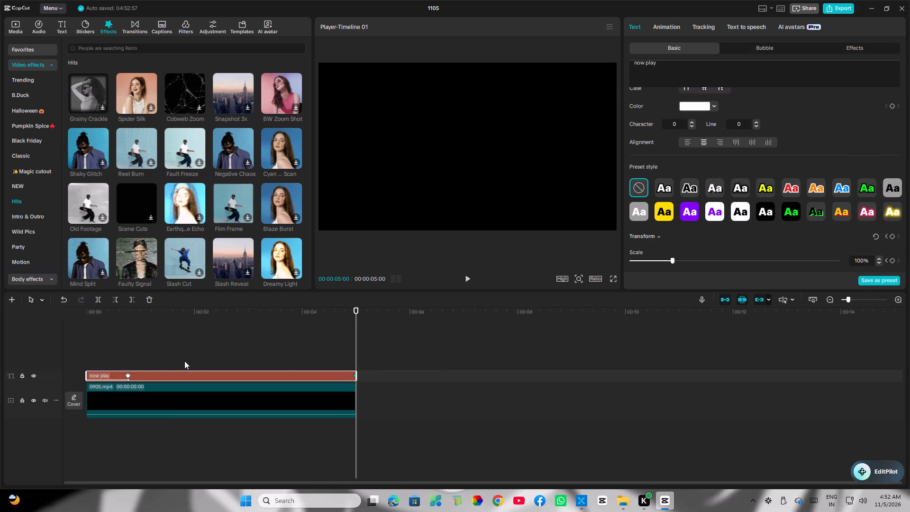
# Delete the "now play" title's Transform keyframes, including scale, at 00:00:00:46.
pyautogui.click(128, 351)
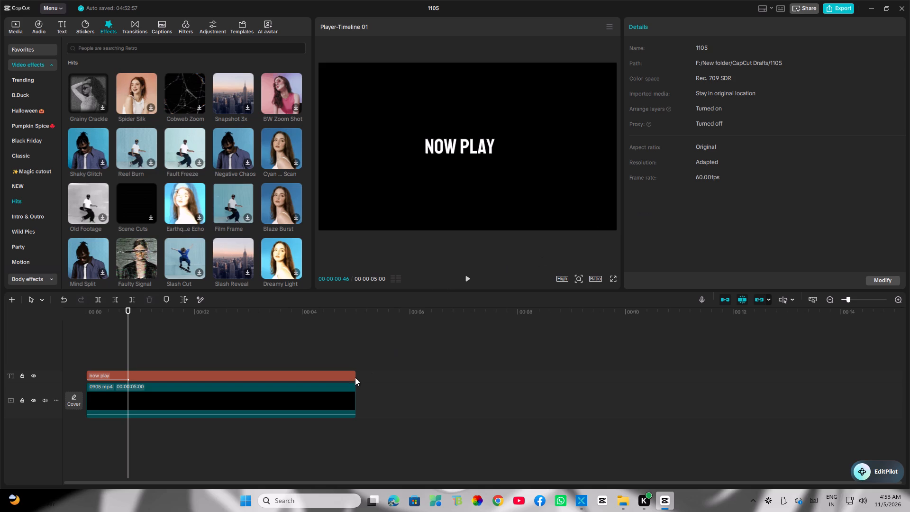
pyautogui.click(334, 371)
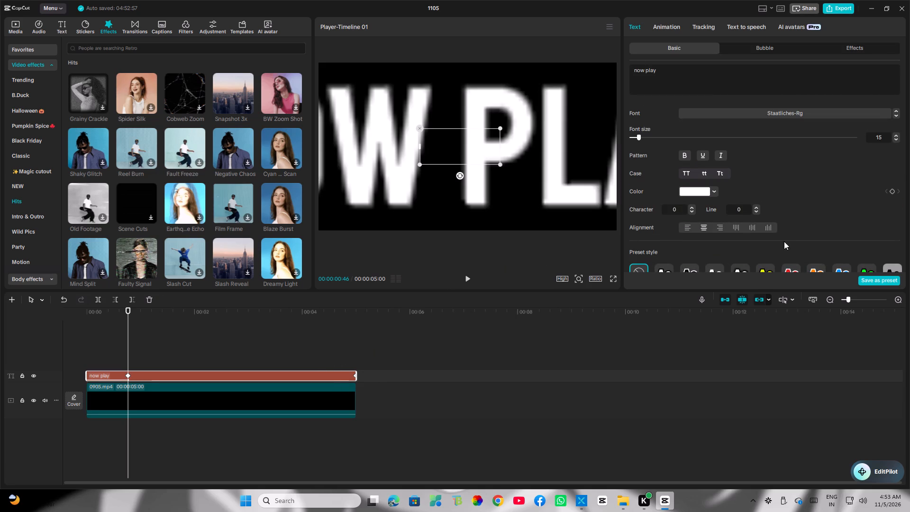
pyautogui.scroll(-2, 791, 222)
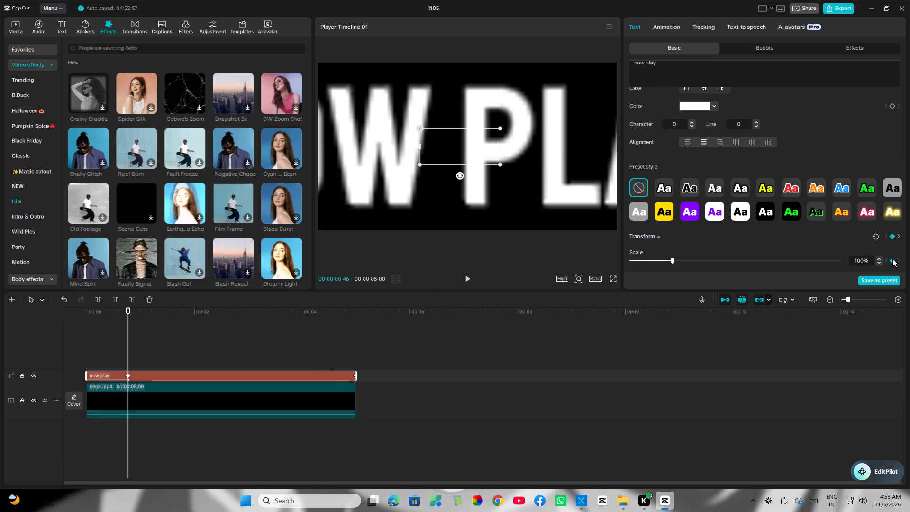
pyautogui.click(892, 258)
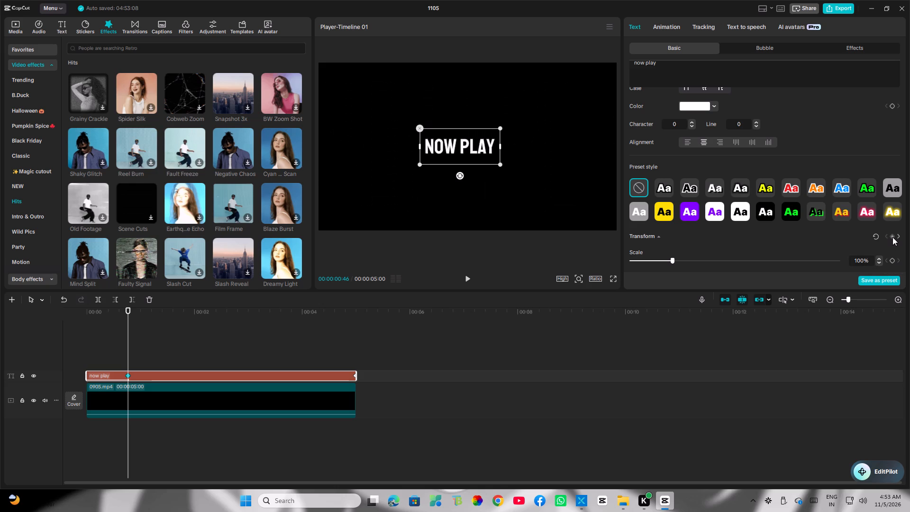
pyautogui.click(892, 237)
pyautogui.click(892, 237)
pyautogui.click(892, 237)
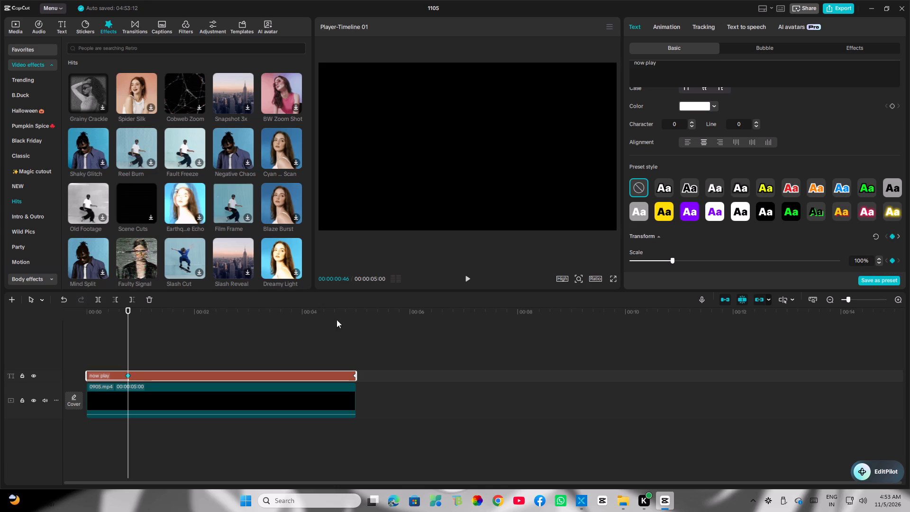
pyautogui.click(892, 237)
# Play the timeline from the start to check the "now play" title's entrance.
pyautogui.moveTo(126, 341); pyautogui.dragTo(76, 346)
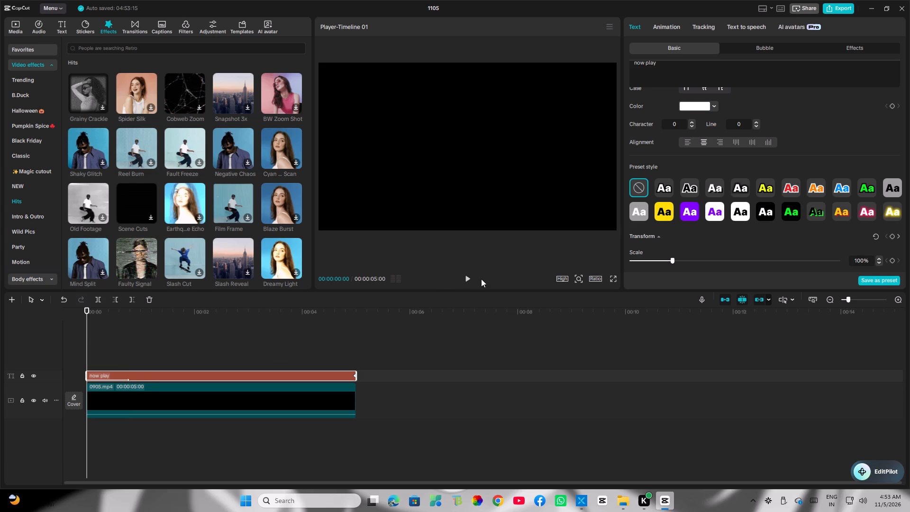
pyautogui.click(463, 282)
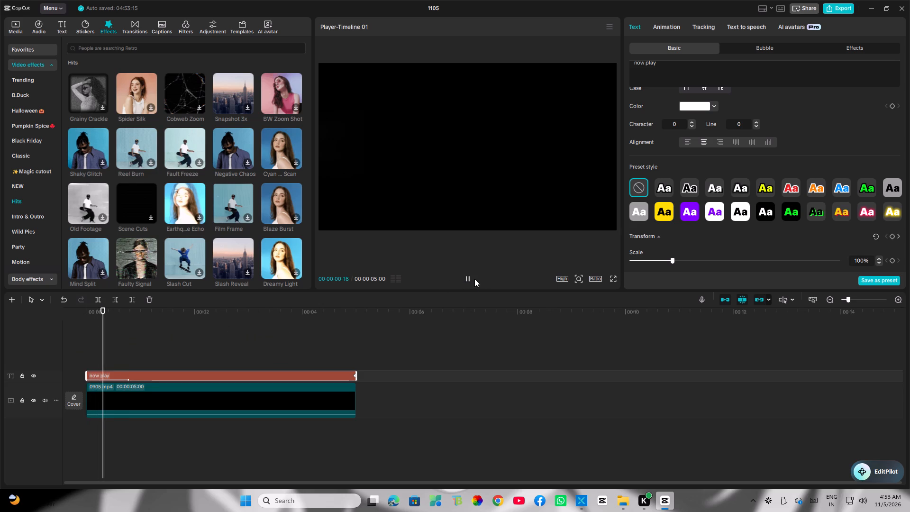
pyautogui.click(461, 280)
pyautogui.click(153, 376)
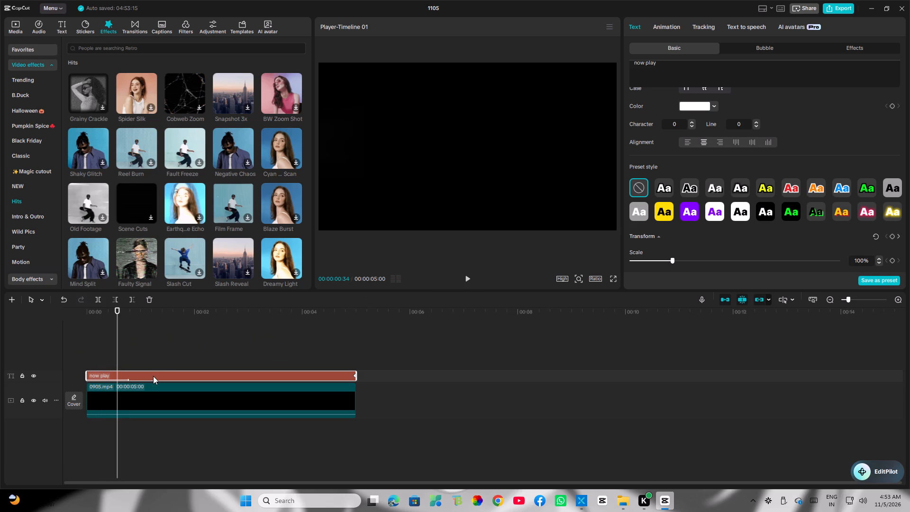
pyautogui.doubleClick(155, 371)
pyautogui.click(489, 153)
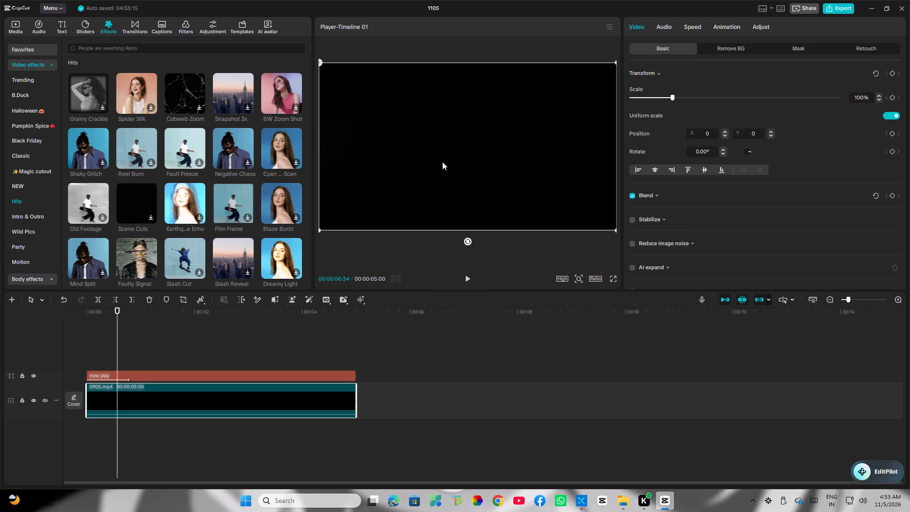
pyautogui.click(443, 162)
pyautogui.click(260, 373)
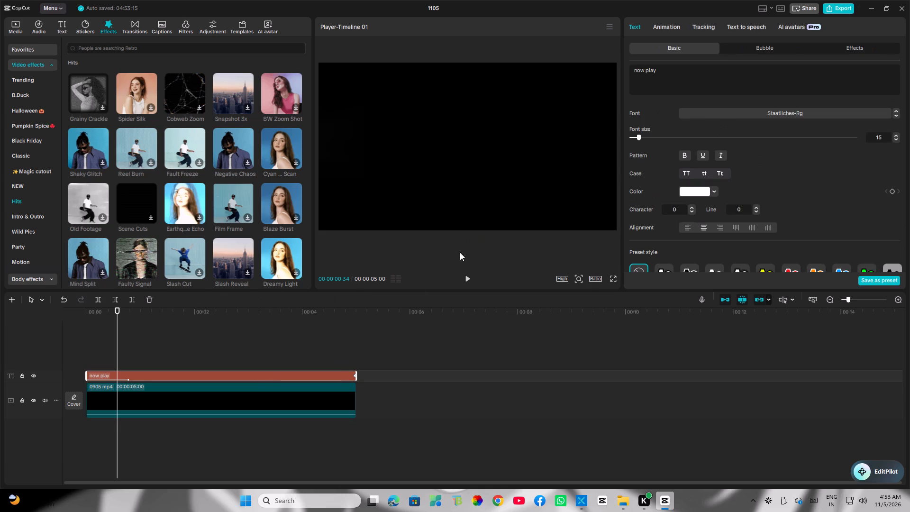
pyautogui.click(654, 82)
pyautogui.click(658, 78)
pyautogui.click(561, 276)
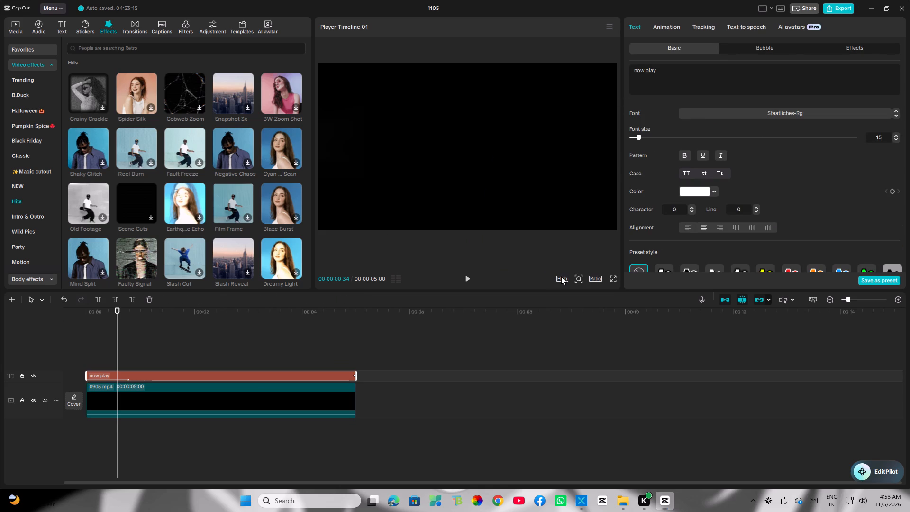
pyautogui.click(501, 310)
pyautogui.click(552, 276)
# Play and scrub the timeline to check how the "now play" title appears.
pyautogui.click(464, 278)
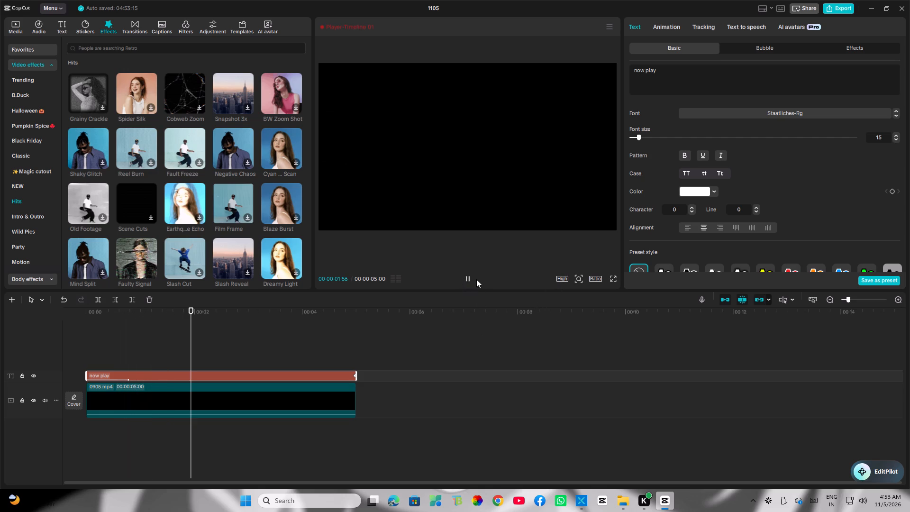
pyautogui.moveTo(232, 338); pyautogui.dragTo(187, 345)
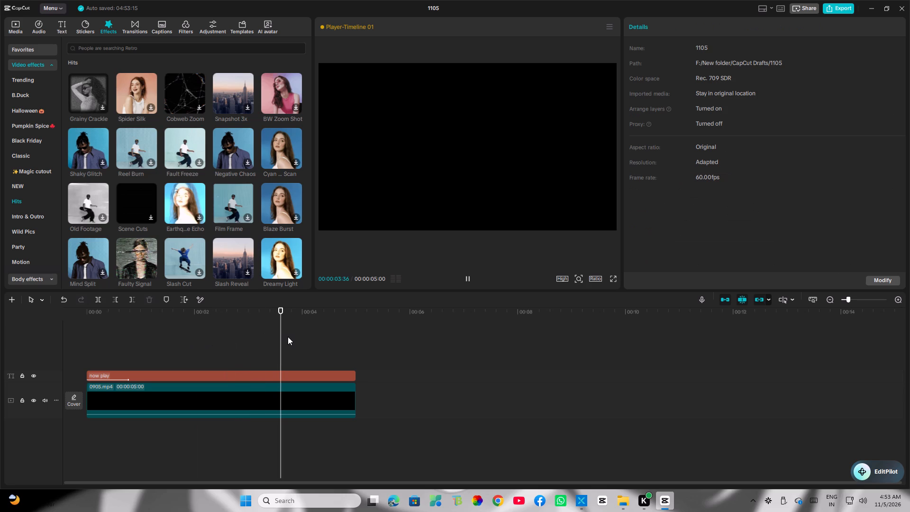
pyautogui.moveTo(288, 337); pyautogui.dragTo(282, 338)
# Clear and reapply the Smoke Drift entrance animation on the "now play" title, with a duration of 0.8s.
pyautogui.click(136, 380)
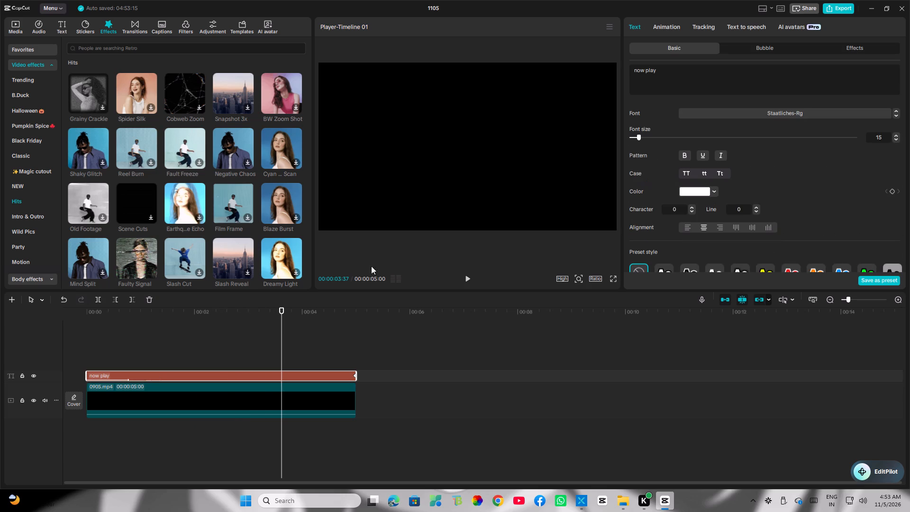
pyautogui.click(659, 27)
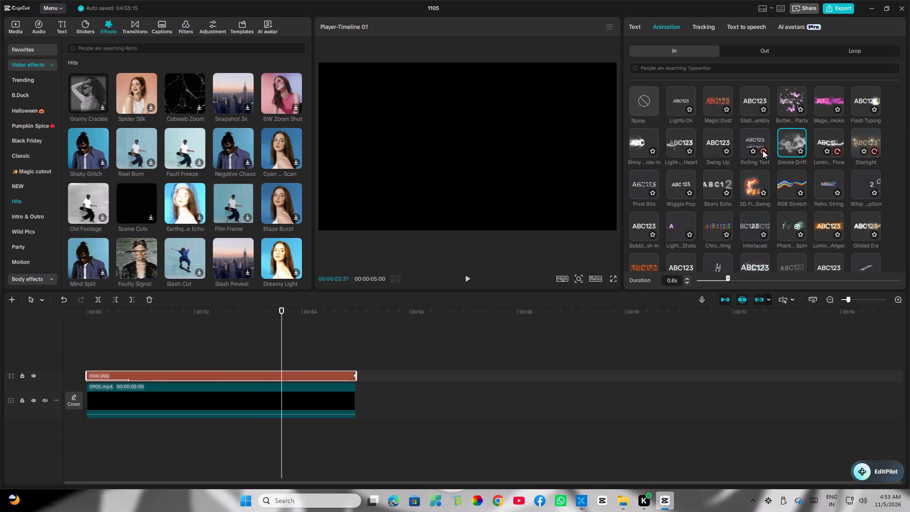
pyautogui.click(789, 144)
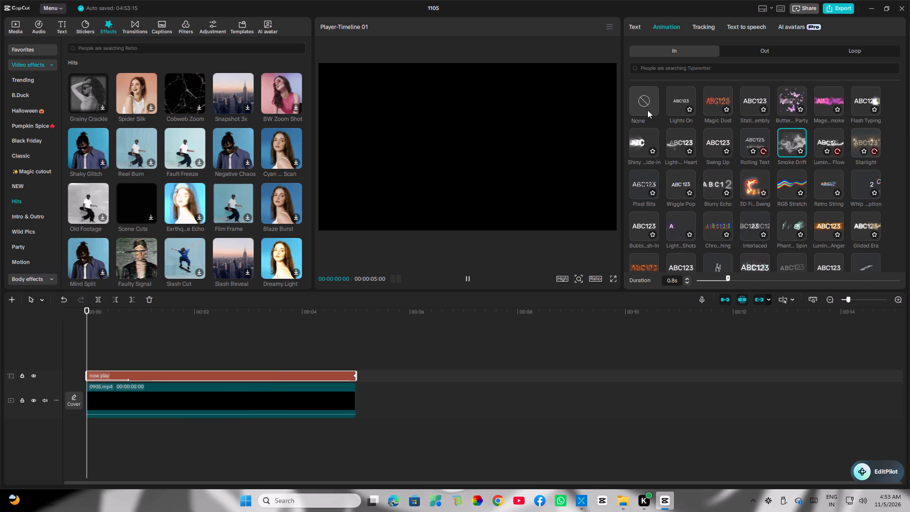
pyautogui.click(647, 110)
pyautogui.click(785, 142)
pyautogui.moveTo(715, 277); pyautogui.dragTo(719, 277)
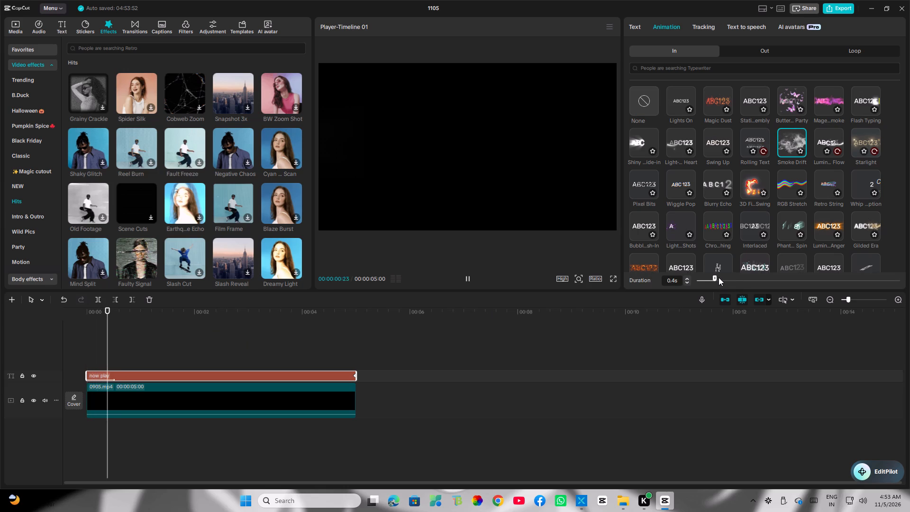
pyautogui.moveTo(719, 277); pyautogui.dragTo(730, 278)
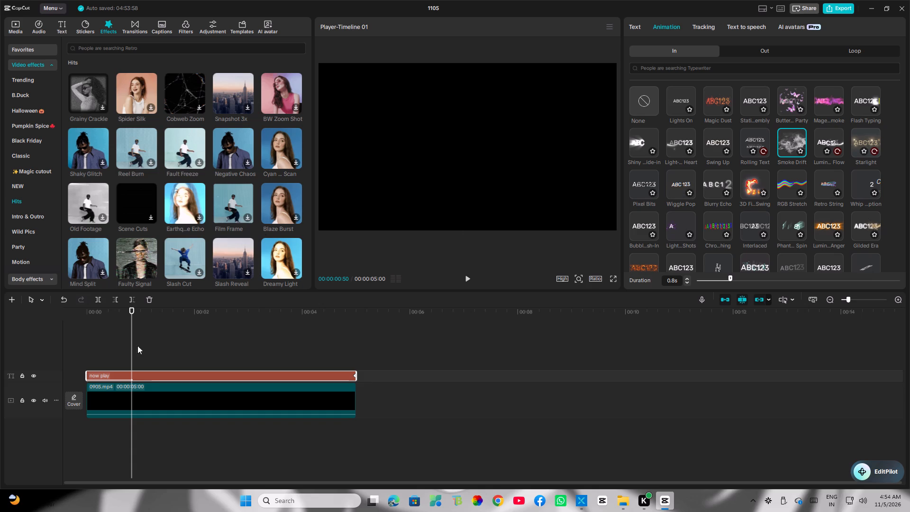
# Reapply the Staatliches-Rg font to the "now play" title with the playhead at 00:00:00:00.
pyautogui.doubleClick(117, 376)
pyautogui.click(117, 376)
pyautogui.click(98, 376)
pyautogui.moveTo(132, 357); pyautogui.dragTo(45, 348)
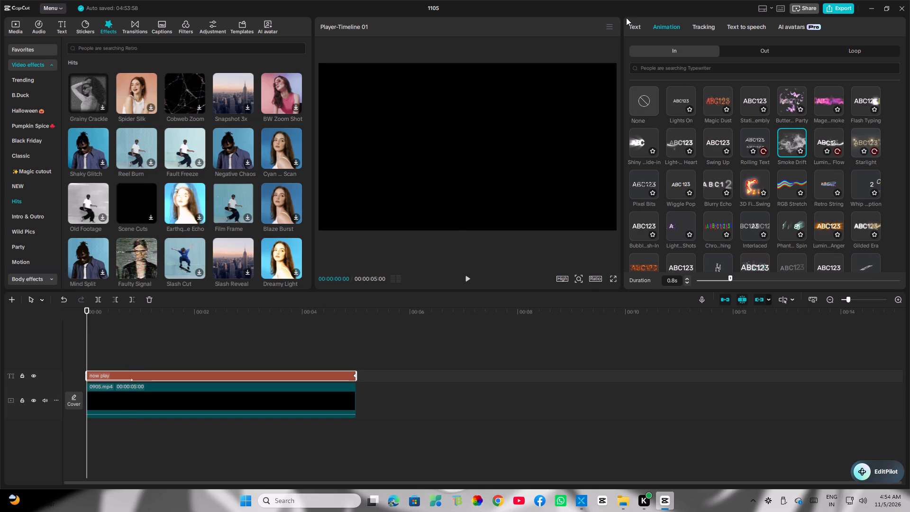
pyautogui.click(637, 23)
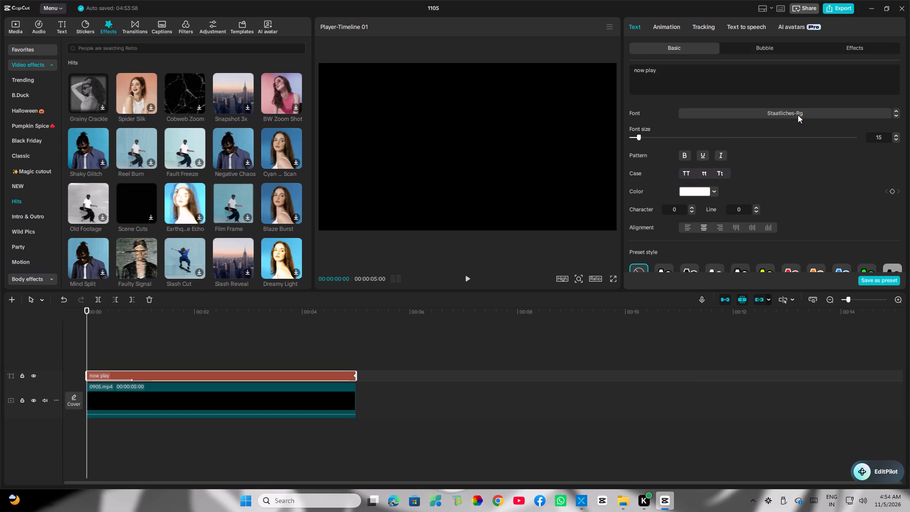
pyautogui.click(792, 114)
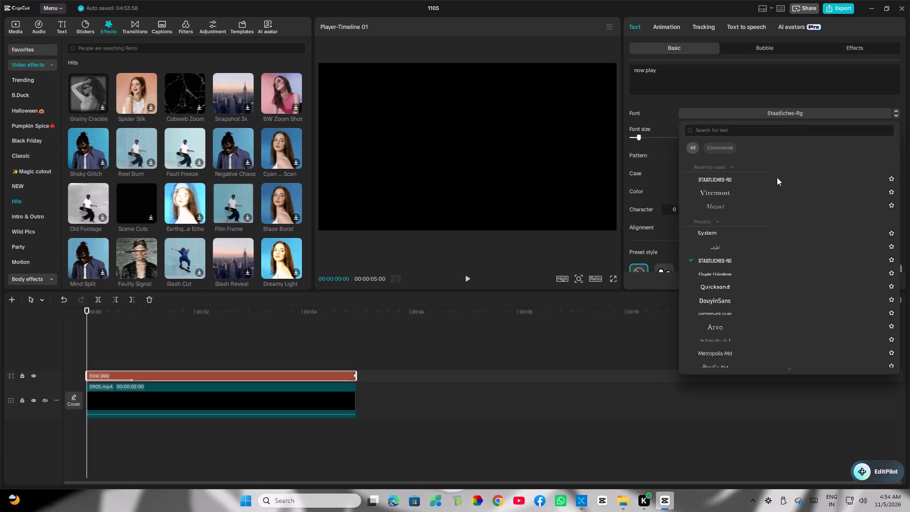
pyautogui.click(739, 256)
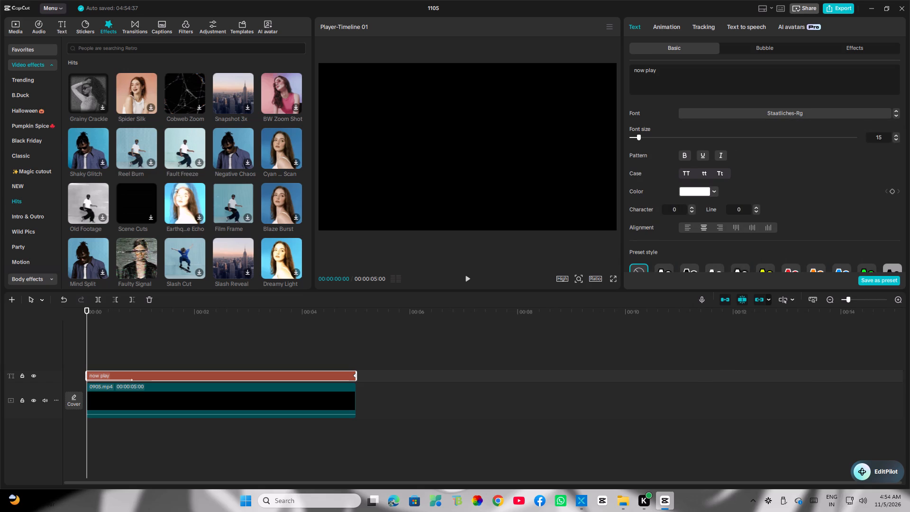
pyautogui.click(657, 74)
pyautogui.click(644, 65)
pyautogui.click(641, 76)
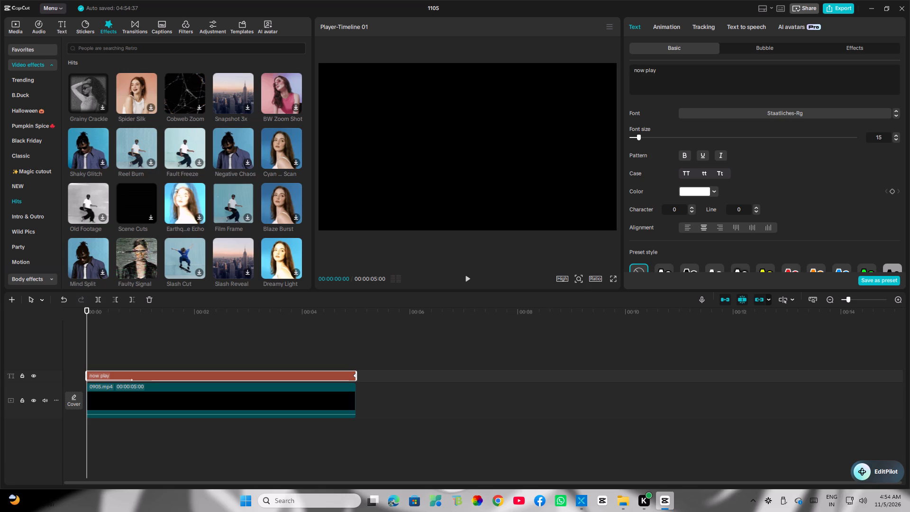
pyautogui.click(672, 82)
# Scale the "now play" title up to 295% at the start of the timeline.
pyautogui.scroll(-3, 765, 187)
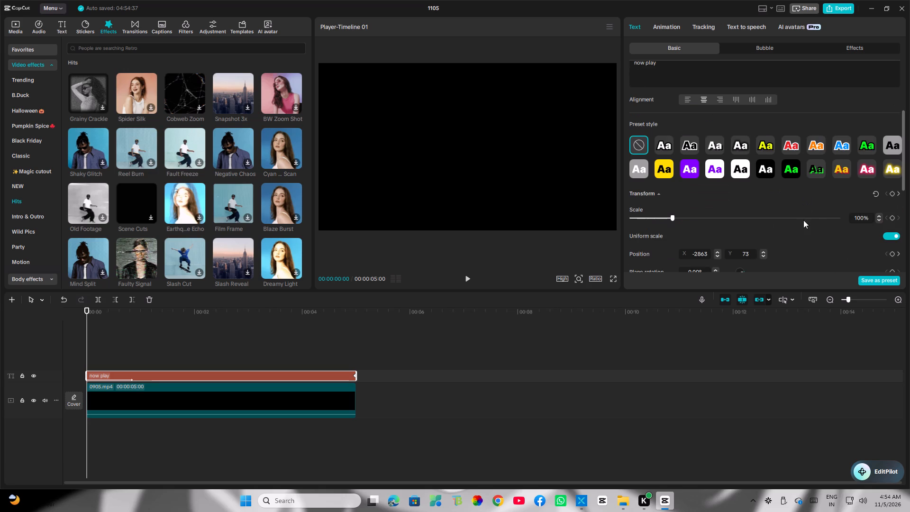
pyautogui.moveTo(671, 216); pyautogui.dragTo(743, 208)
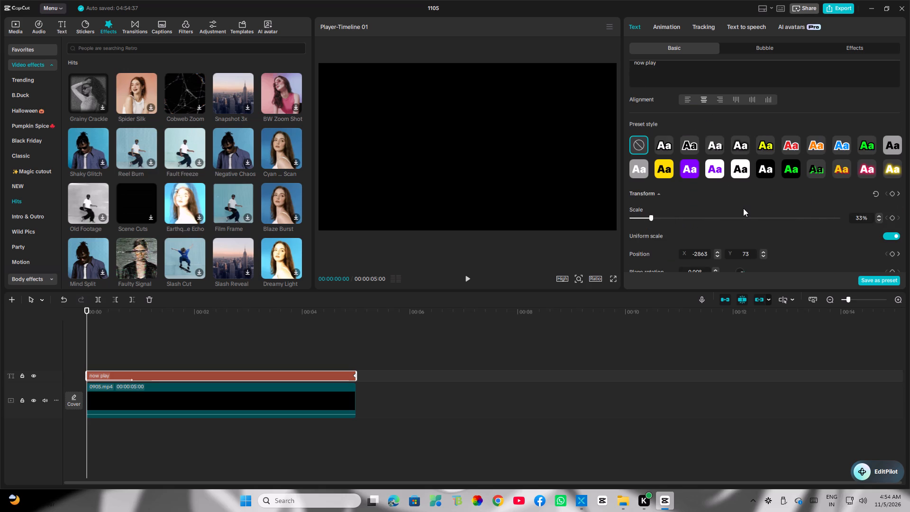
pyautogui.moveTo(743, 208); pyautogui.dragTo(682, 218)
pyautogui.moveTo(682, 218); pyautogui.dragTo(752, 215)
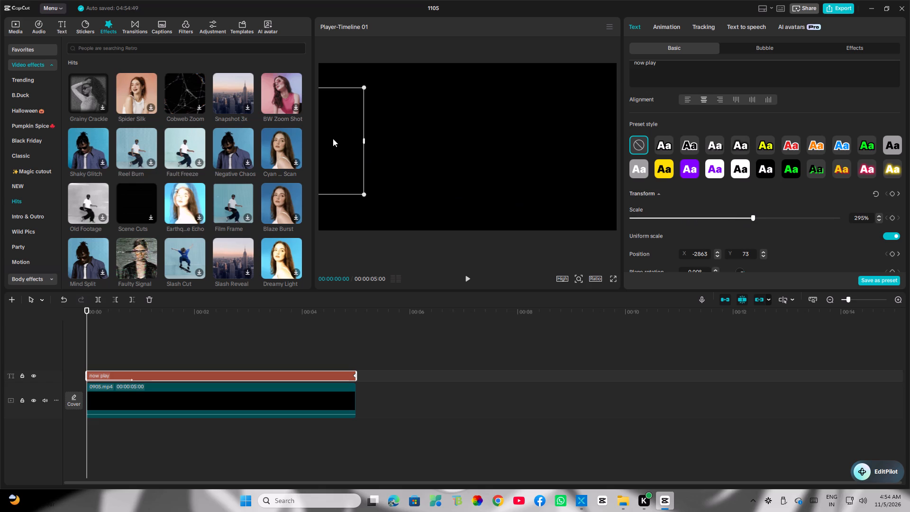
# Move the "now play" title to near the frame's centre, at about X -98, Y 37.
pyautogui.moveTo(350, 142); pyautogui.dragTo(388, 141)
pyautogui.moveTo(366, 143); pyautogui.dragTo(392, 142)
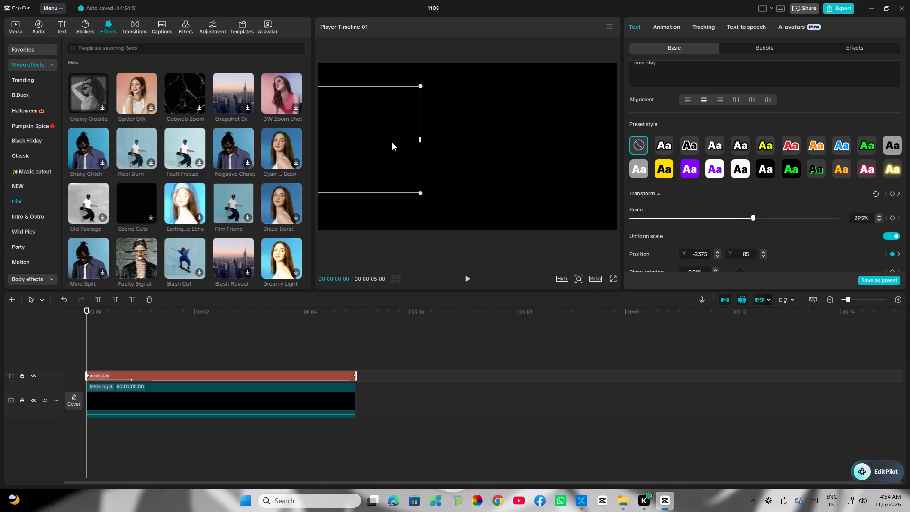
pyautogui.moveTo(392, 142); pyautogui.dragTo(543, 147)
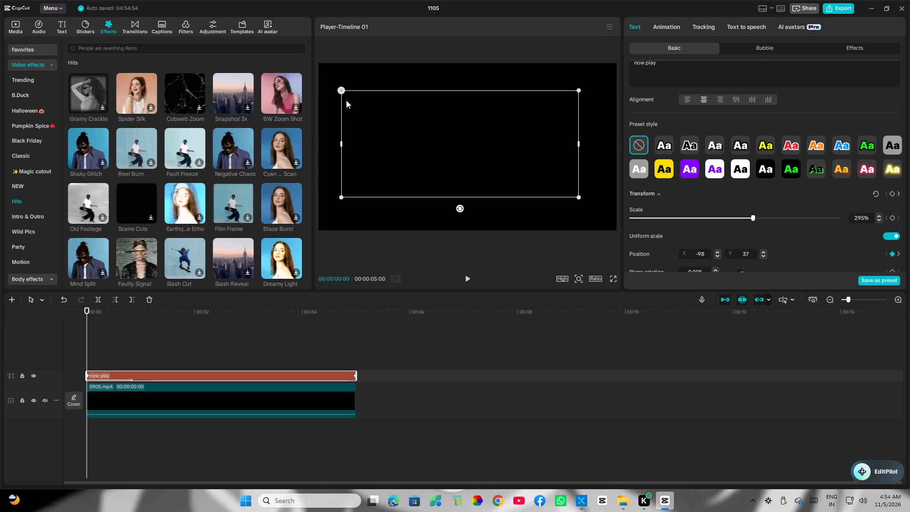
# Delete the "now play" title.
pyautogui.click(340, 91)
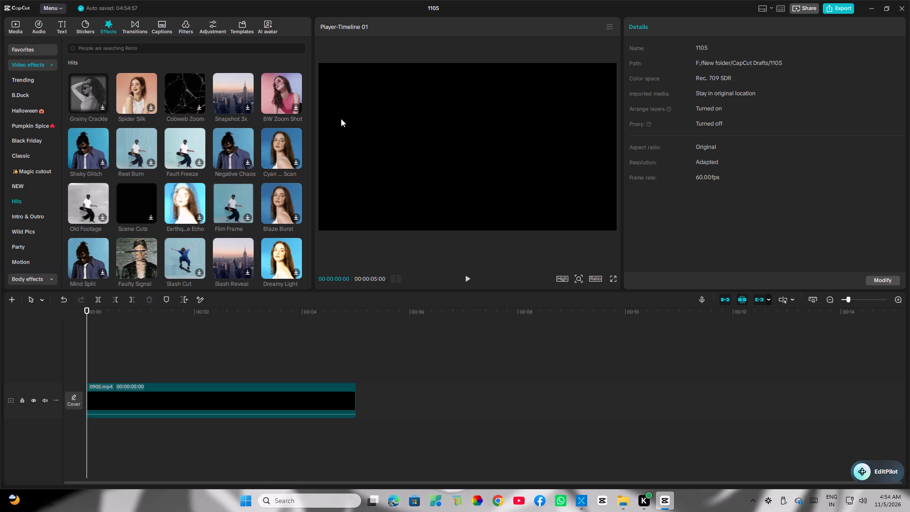
# Undo the title's deletion and all its placement, scale, keyframe and animation edits, back to when its text read "new".
pyautogui.click(58, 299)
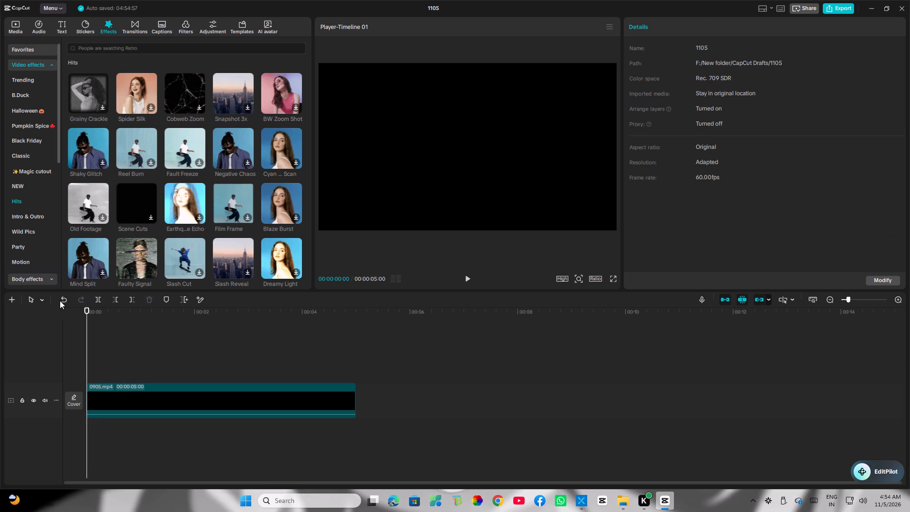
pyautogui.click(60, 301)
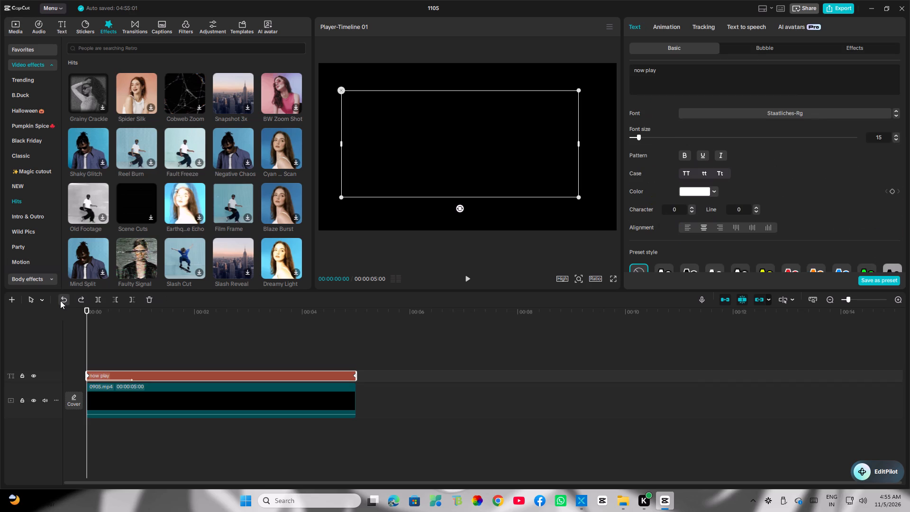
pyautogui.doubleClick(60, 301)
pyautogui.tripleClick(60, 301)
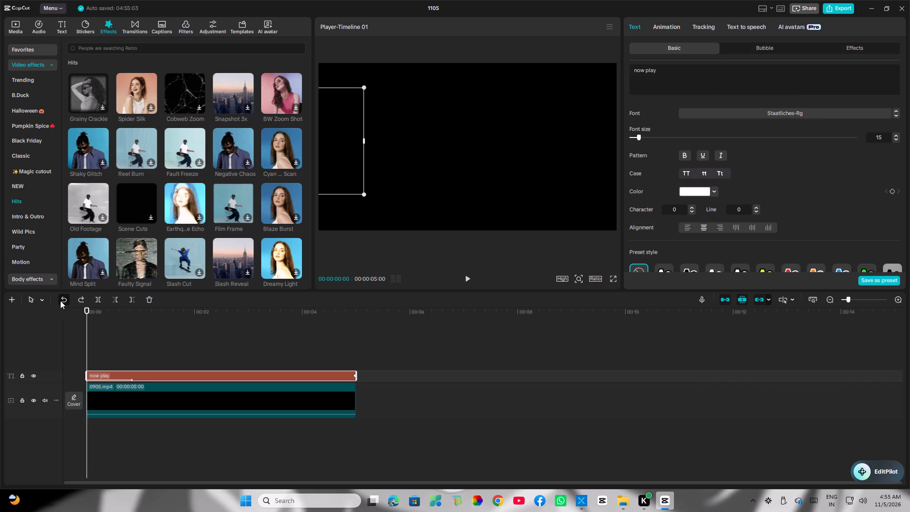
pyautogui.tripleClick(60, 301)
pyautogui.tripleClick(60, 301)
pyautogui.doubleClick(60, 301)
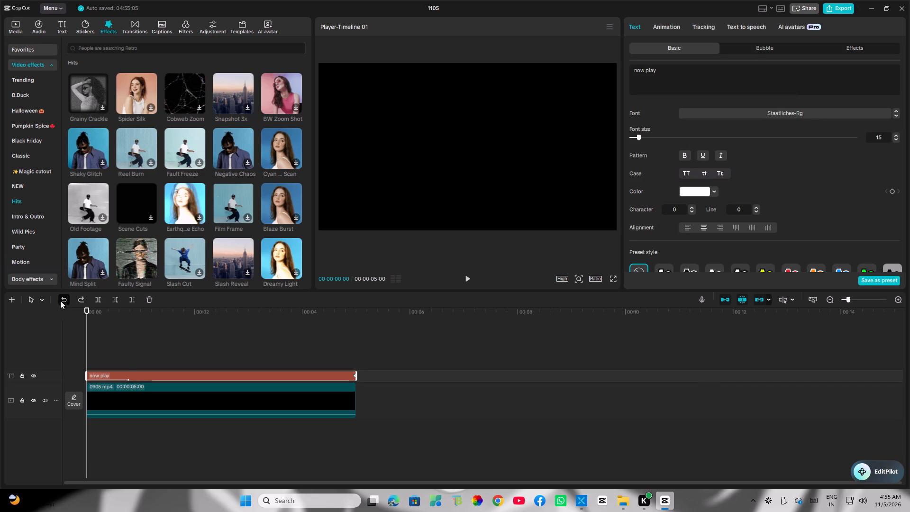
pyautogui.tripleClick(60, 301)
pyautogui.tripleClick(60, 302)
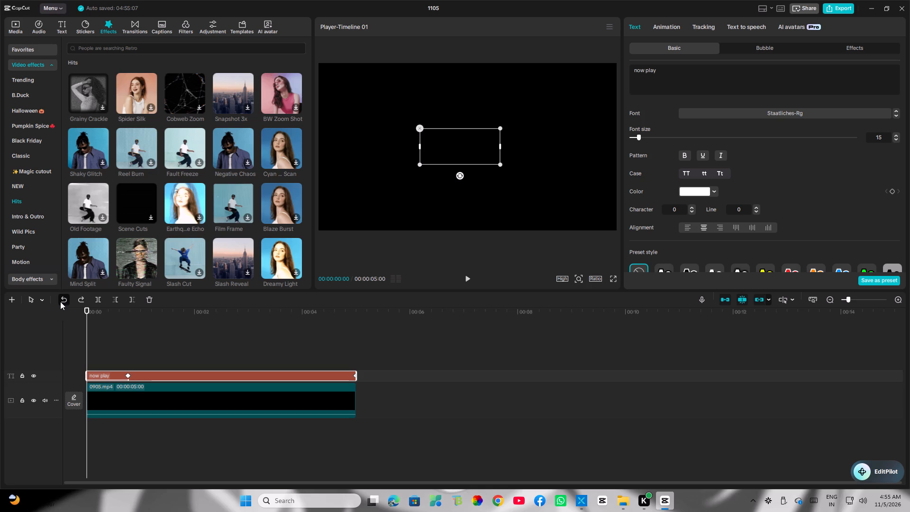
pyautogui.tripleClick(60, 302)
pyautogui.click(60, 302)
pyautogui.tripleClick(60, 302)
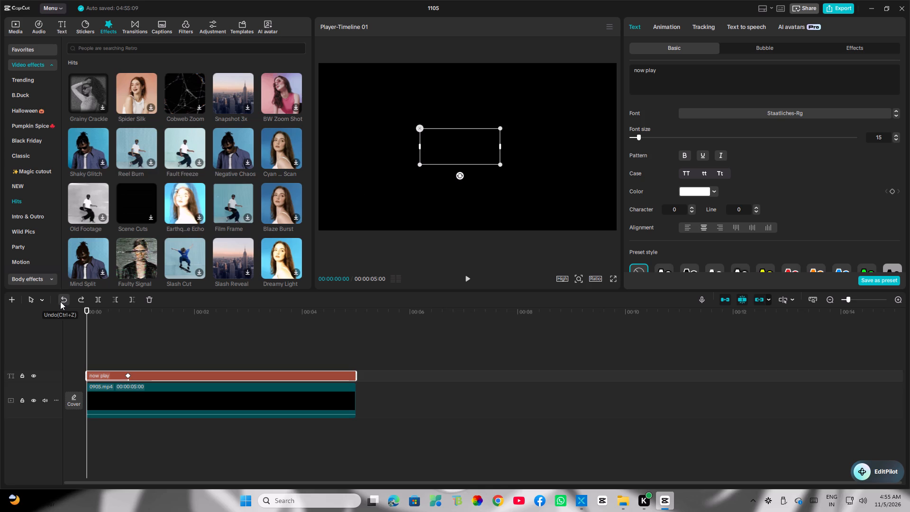
pyautogui.doubleClick(60, 302)
pyautogui.tripleClick(60, 302)
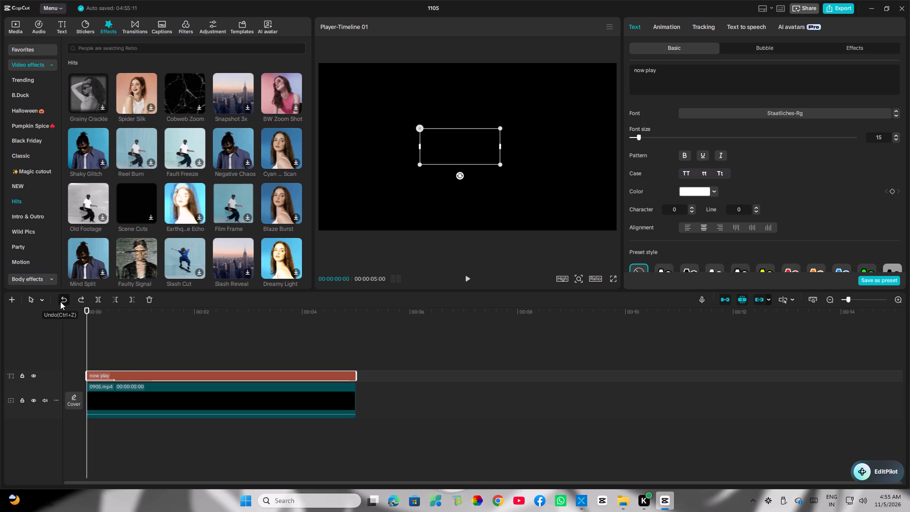
pyautogui.click(60, 302)
pyautogui.doubleClick(60, 302)
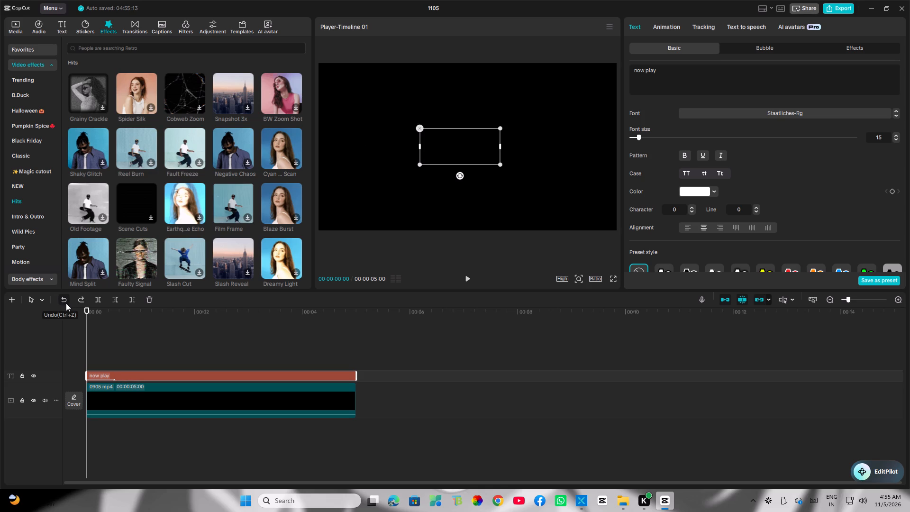
pyautogui.tripleClick(65, 305)
pyautogui.tripleClick(65, 305)
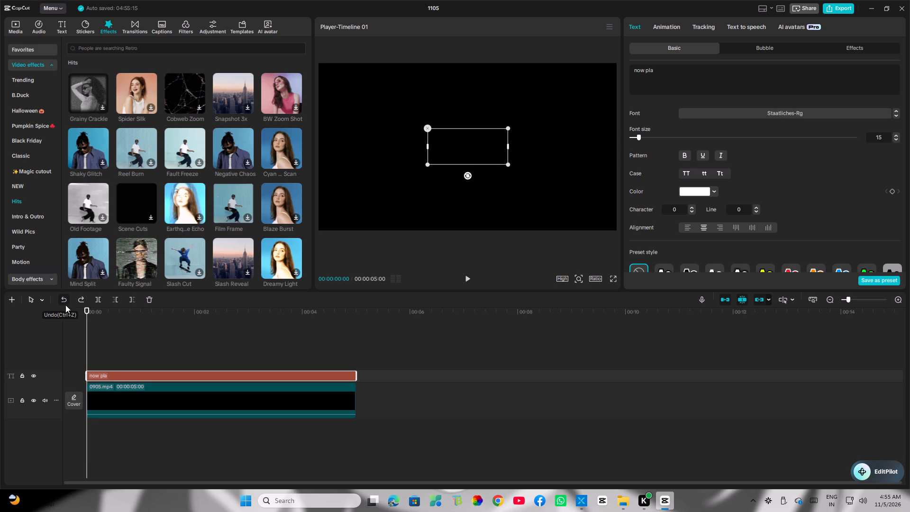
pyautogui.tripleClick(65, 305)
pyautogui.click(65, 305)
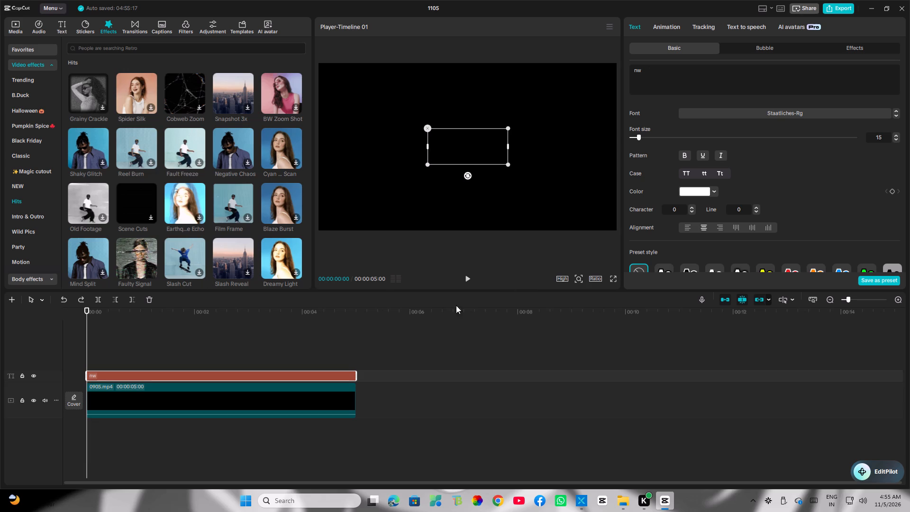
pyautogui.click(66, 299)
# Clear the text "new" from the title over 0905.mp4.
pyautogui.click(655, 73)
pyautogui.press('BackSpace')
pyautogui.press('BackSpace')
pyautogui.press('BackSpace')
pyautogui.press('BackSpace')
pyautogui.press('BackSpace')
pyautogui.press('BackSpace')
pyautogui.press('BackSpace')
pyautogui.press('BackSpace')
pyautogui.press('BackSpace')
pyautogui.press('BackSpace')
pyautogui.press('BackSpace')
pyautogui.press('BackSpace')
pyautogui.press('BackSpace')
pyautogui.press('BackSpace')
pyautogui.press('BackSpace')
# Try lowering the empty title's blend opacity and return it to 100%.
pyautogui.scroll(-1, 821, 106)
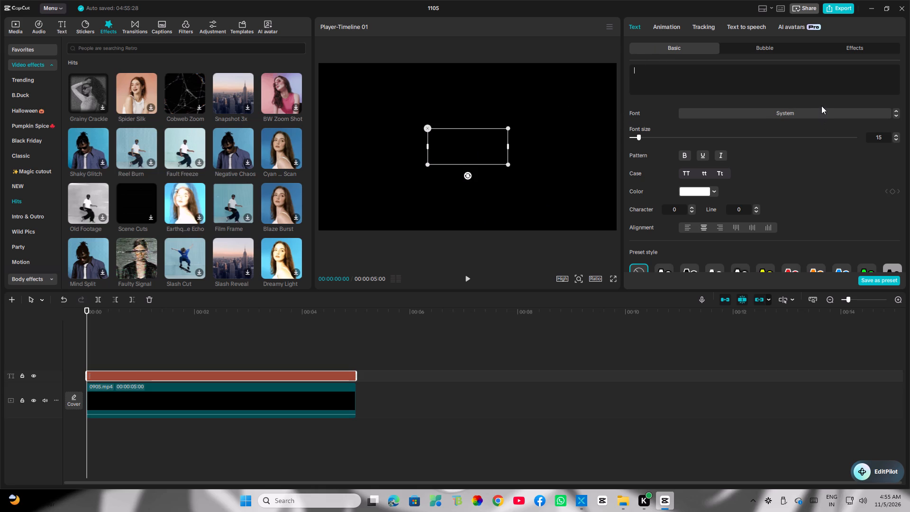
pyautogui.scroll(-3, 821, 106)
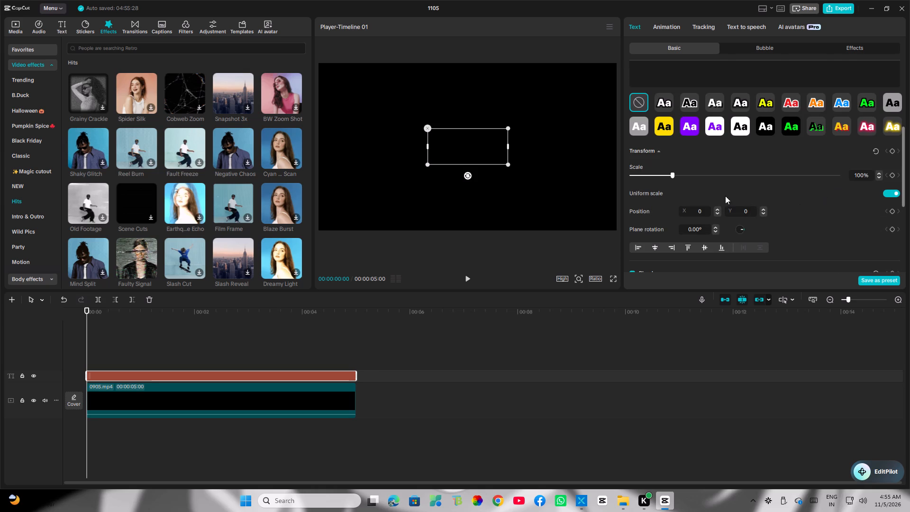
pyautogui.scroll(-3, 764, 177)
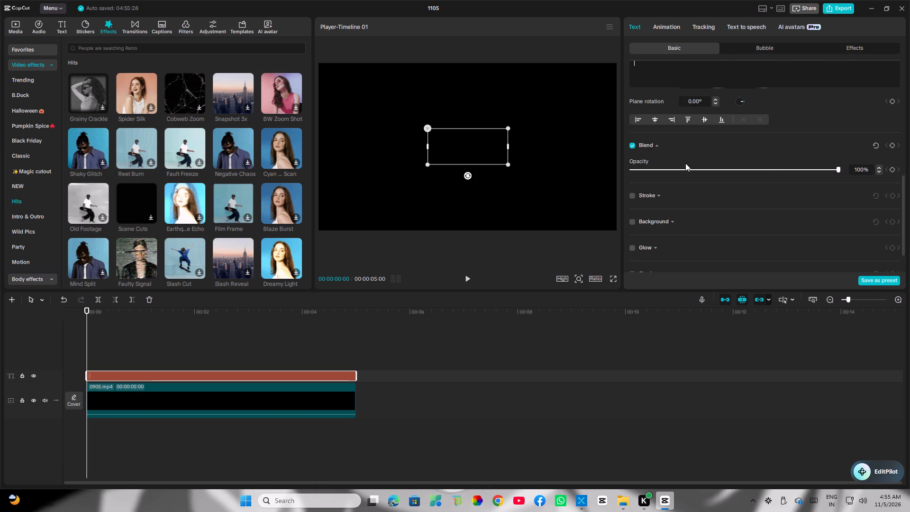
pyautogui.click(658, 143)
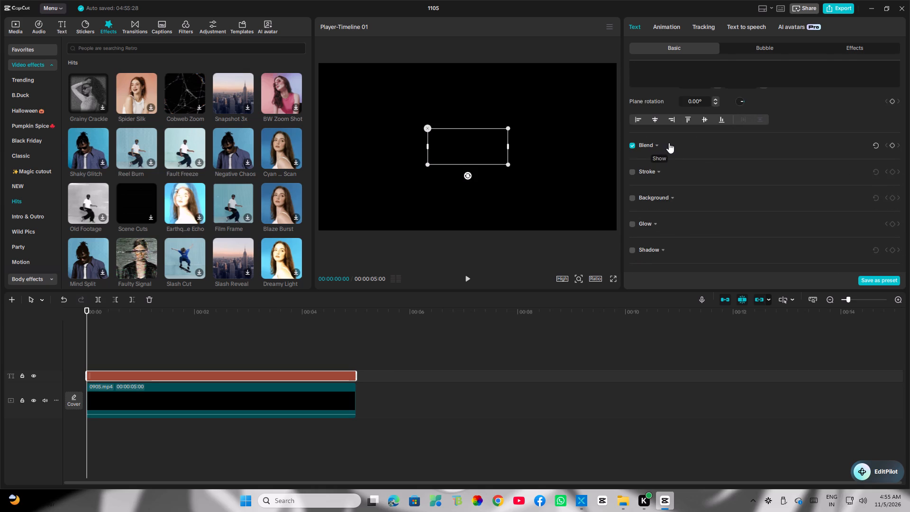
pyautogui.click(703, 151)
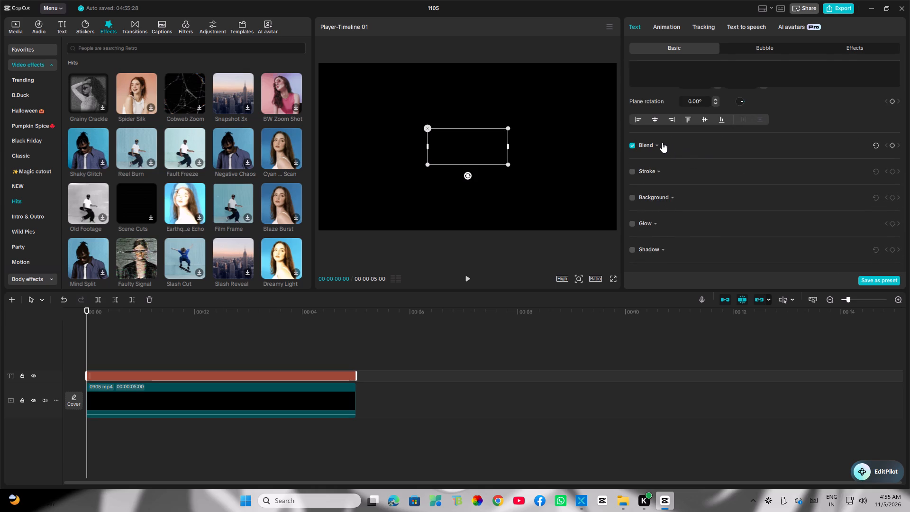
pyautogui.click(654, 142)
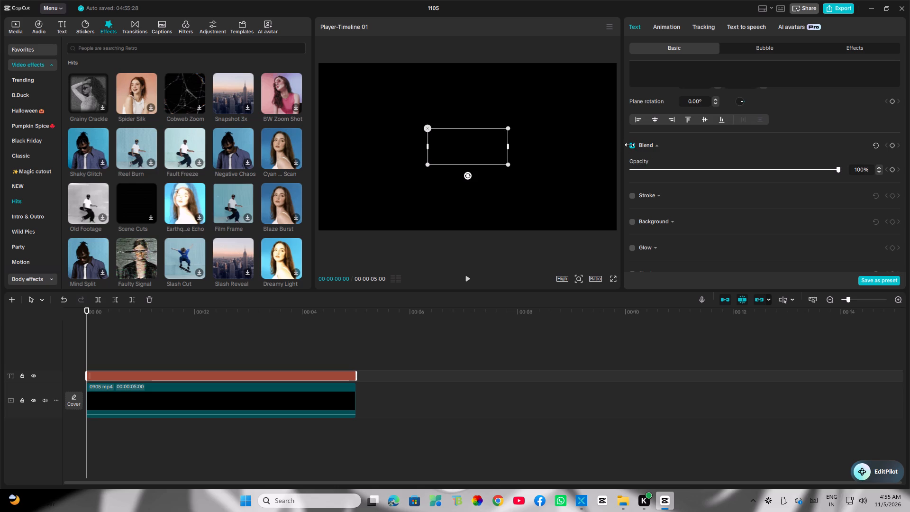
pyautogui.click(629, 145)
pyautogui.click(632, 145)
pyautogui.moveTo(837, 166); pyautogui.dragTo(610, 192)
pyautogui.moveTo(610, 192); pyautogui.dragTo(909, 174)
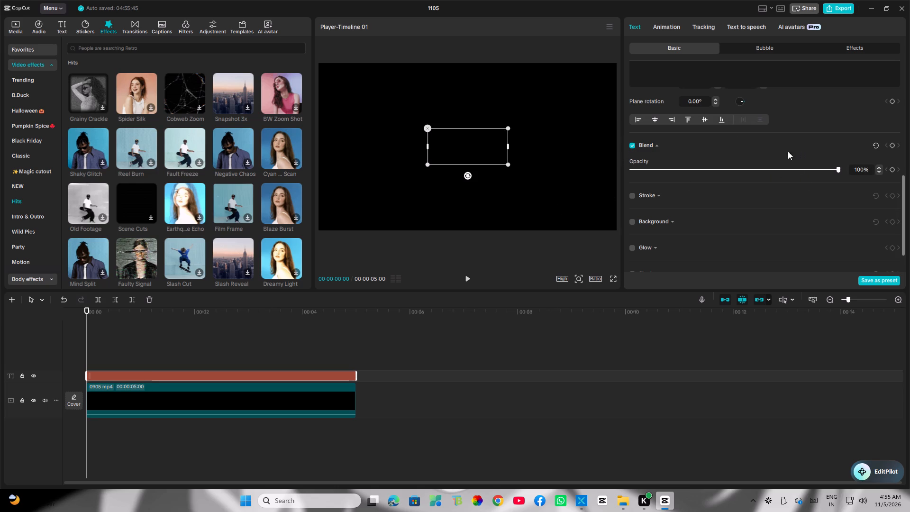
# Enter "now play" as the title's text.
pyautogui.click(676, 67)
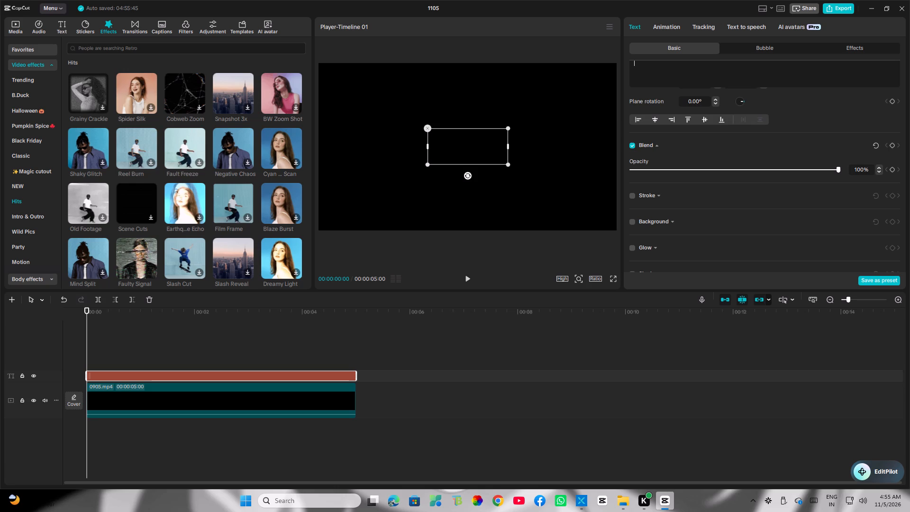
pyautogui.tripleClick(670, 75)
pyautogui.click(649, 79)
pyautogui.scroll(5, 649, 79)
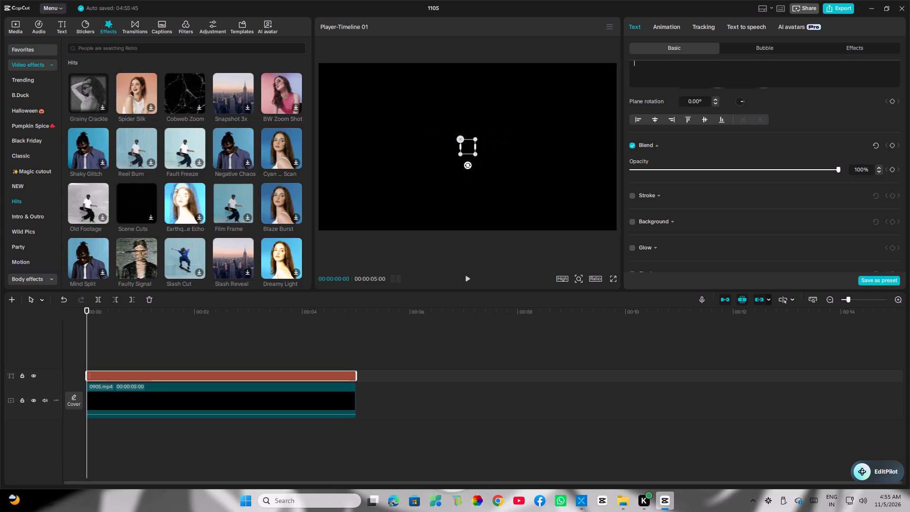
pyautogui.scroll(-3, 655, 87)
pyautogui.scroll(12, 656, 95)
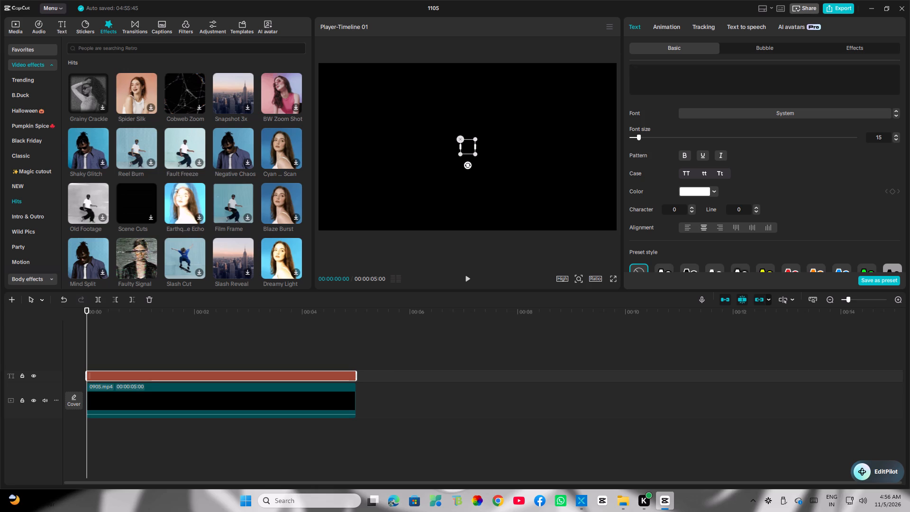
pyautogui.write('no')
pyautogui.press('w')
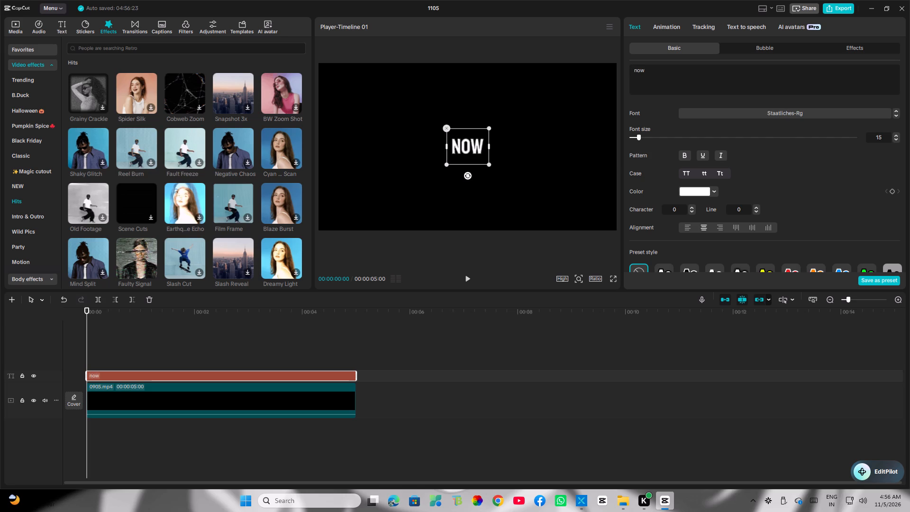
pyautogui.press('space')
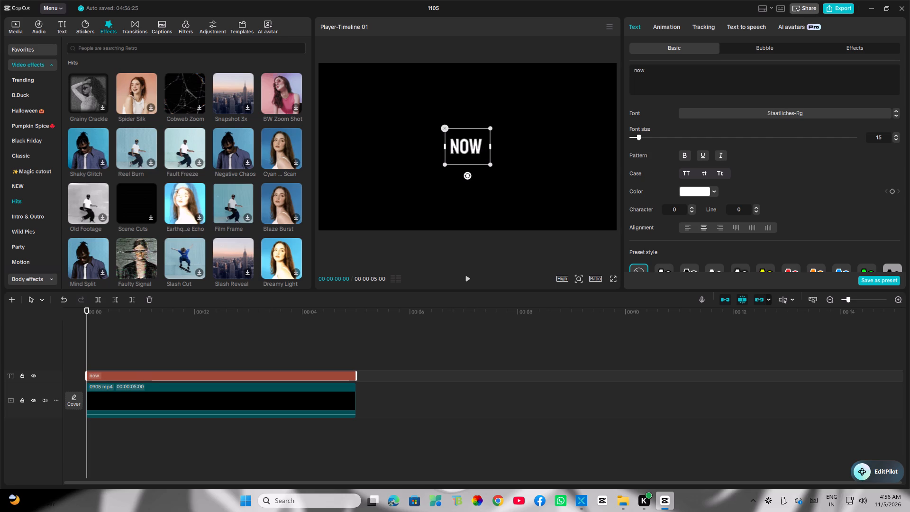
pyautogui.press('p')
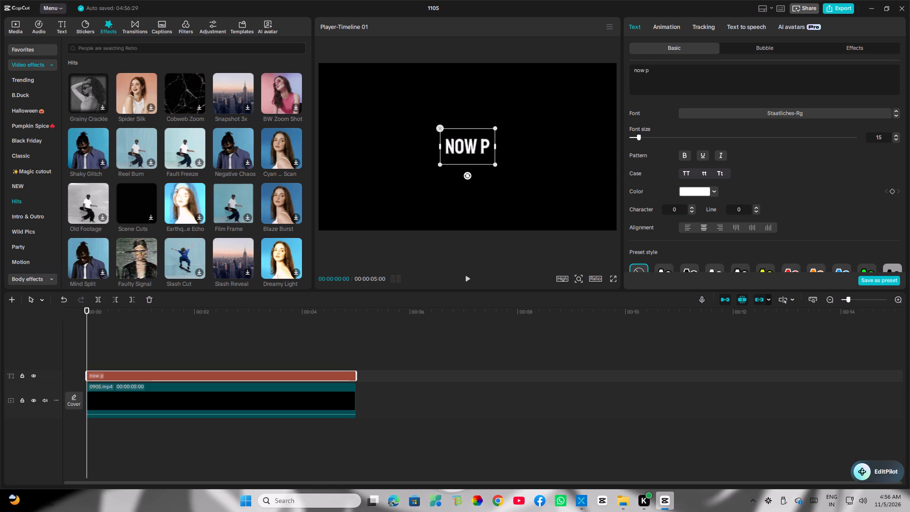
pyautogui.press('l')
pyautogui.press('a')
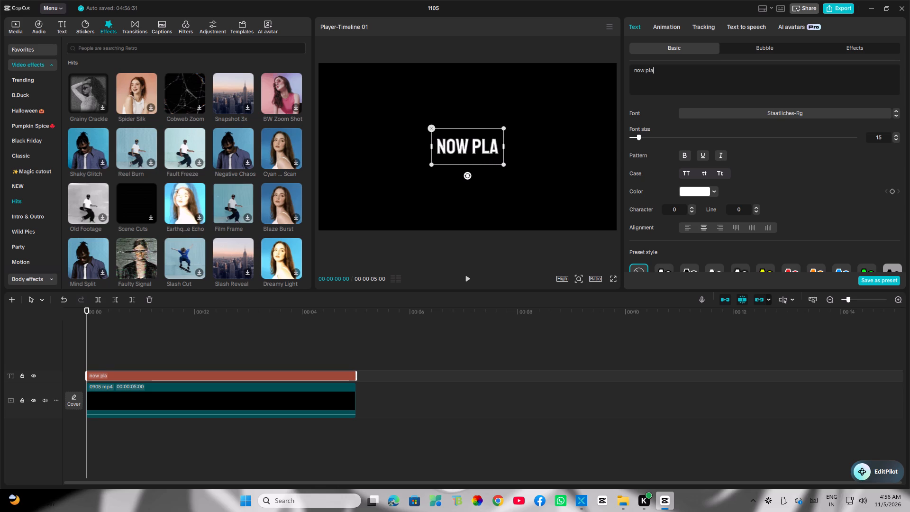
pyautogui.press('y')
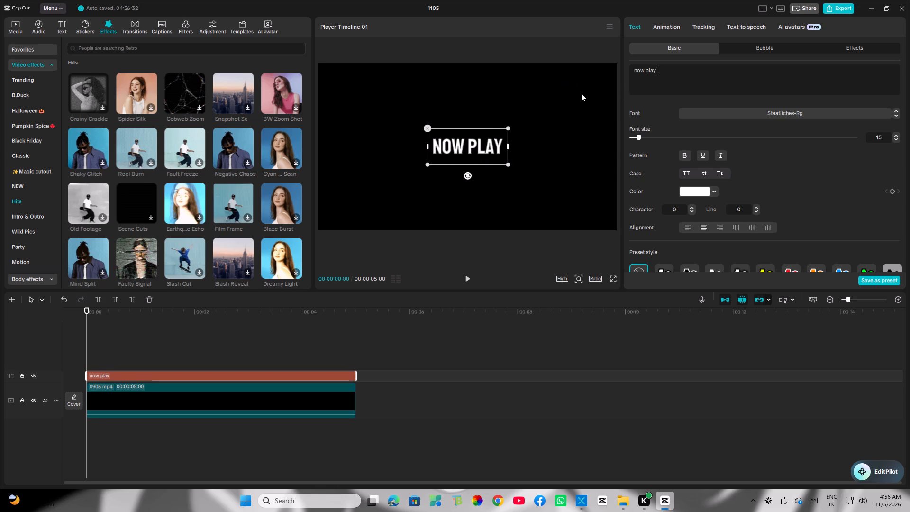
# Move the "now play" title slightly left of the frame's centre, keeping it vertically centred.
pyautogui.moveTo(476, 154); pyautogui.dragTo(470, 153)
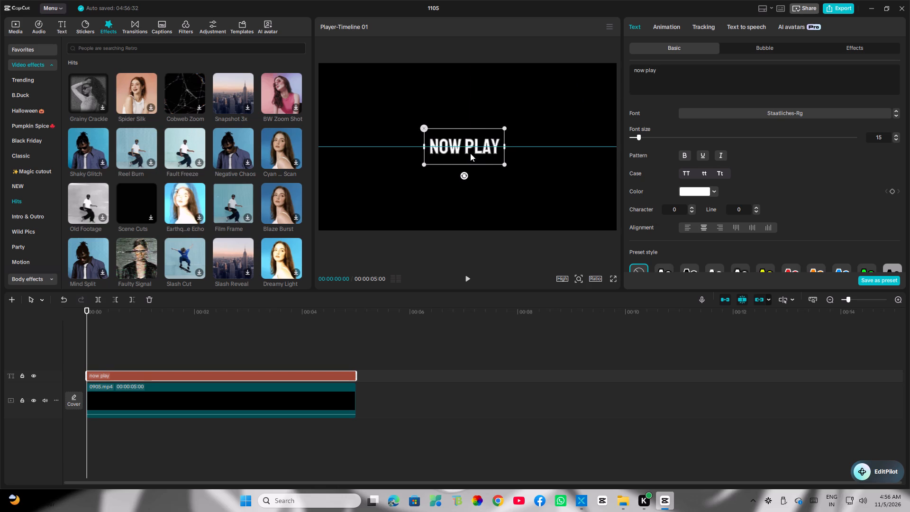
pyautogui.moveTo(470, 153); pyautogui.dragTo(455, 157)
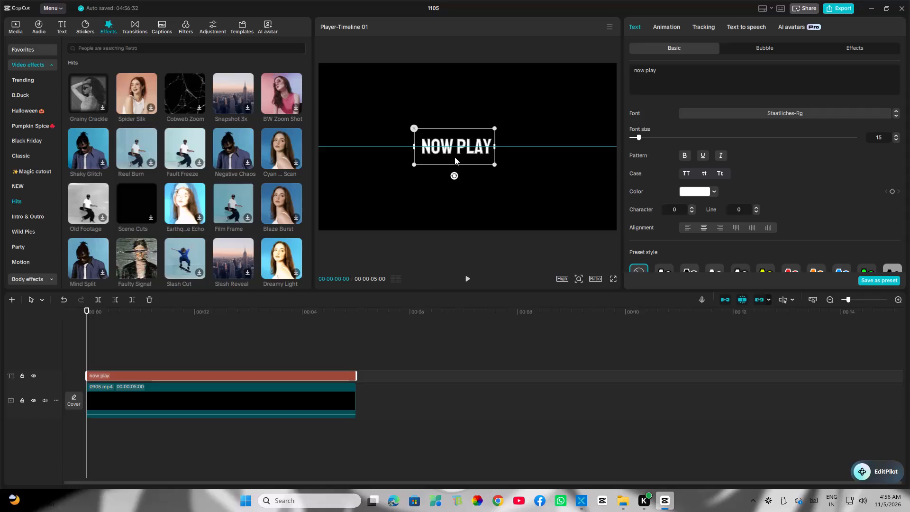
pyautogui.moveTo(455, 157); pyautogui.dragTo(455, 153)
pyautogui.moveTo(455, 153); pyautogui.dragTo(463, 152)
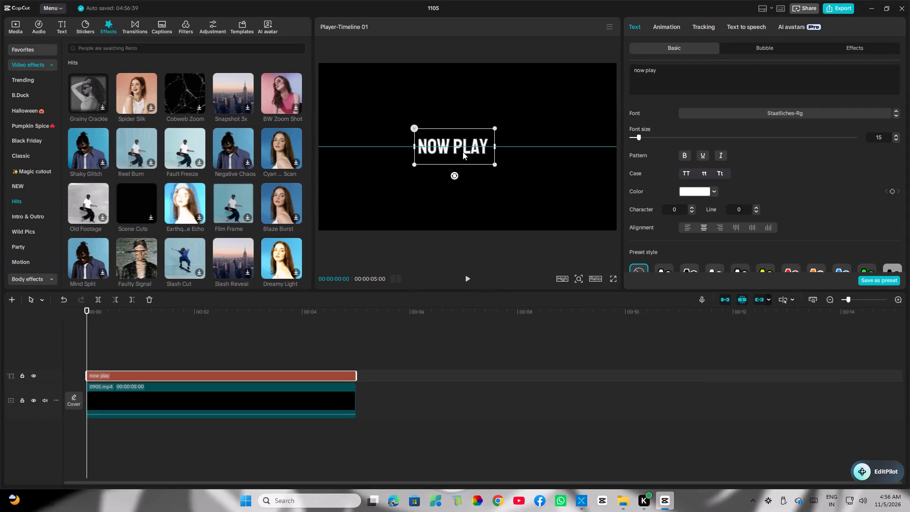
pyautogui.moveTo(463, 152); pyautogui.dragTo(464, 152)
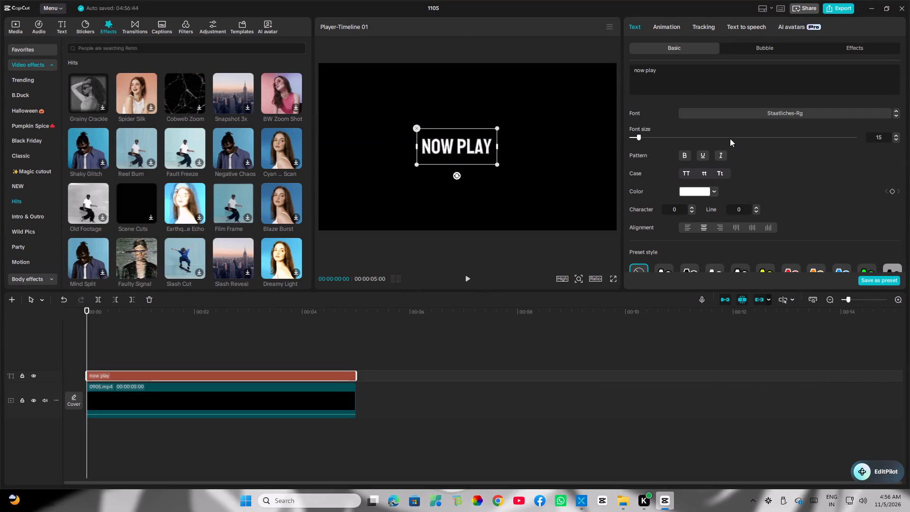
# Apply the Smoke Drift entrance animation to the "now play" title with a duration of 0.8 s.
pyautogui.click(660, 24)
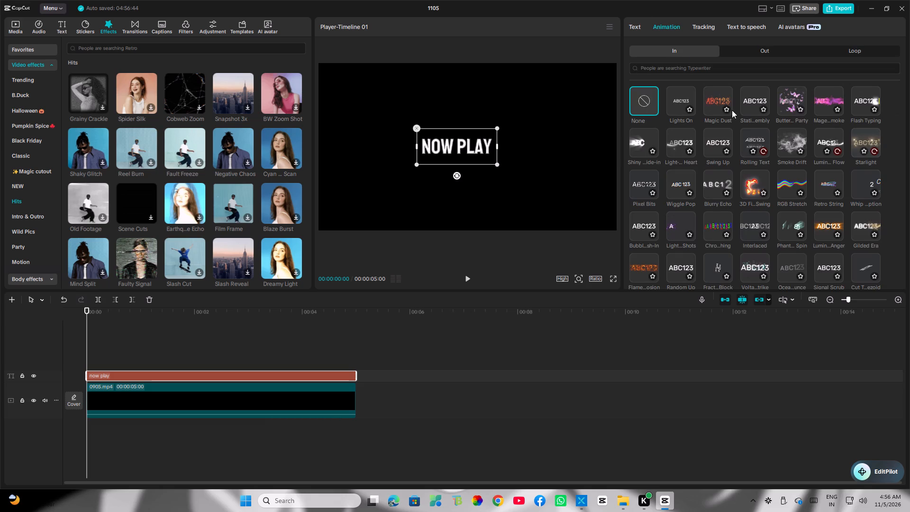
pyautogui.click(787, 139)
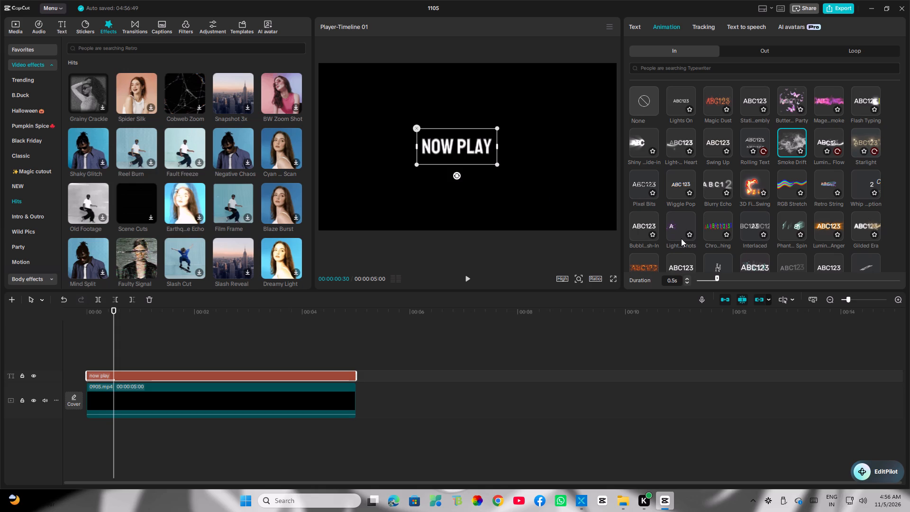
pyautogui.moveTo(716, 277); pyautogui.dragTo(733, 275)
pyautogui.moveTo(733, 275); pyautogui.dragTo(729, 277)
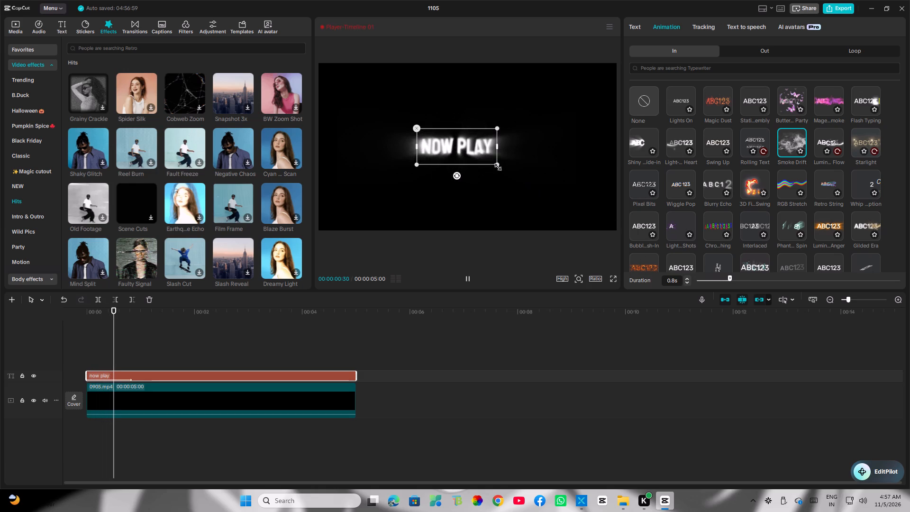
# Enlarge the "now play" title until its lettering spans about half the frame's width, previewing the animation between resizes.
pyautogui.moveTo(494, 164); pyautogui.dragTo(519, 175)
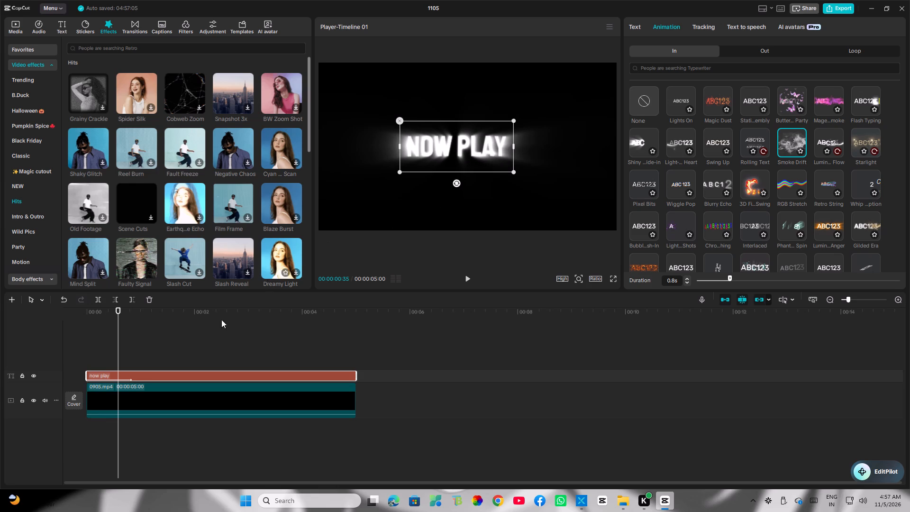
pyautogui.moveTo(118, 342); pyautogui.dragTo(115, 342)
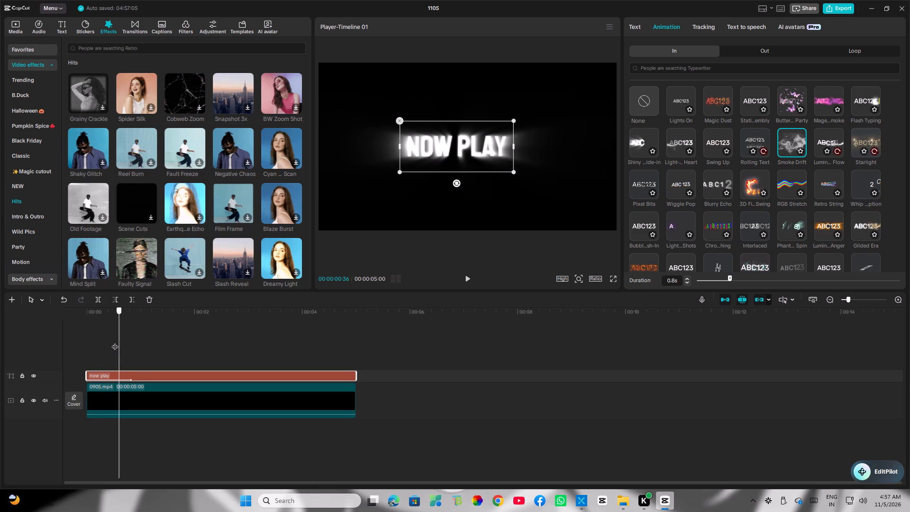
pyautogui.moveTo(115, 342); pyautogui.dragTo(73, 345)
pyautogui.click(465, 284)
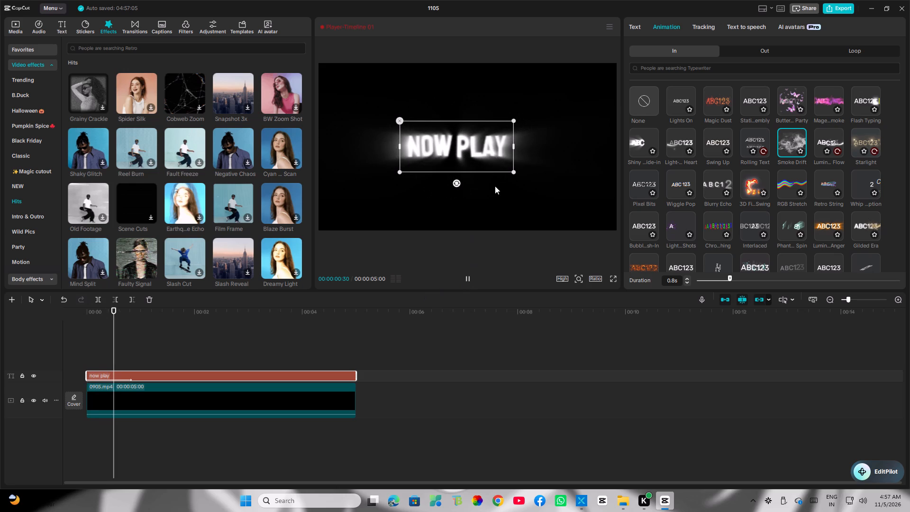
pyautogui.moveTo(511, 168); pyautogui.dragTo(539, 188)
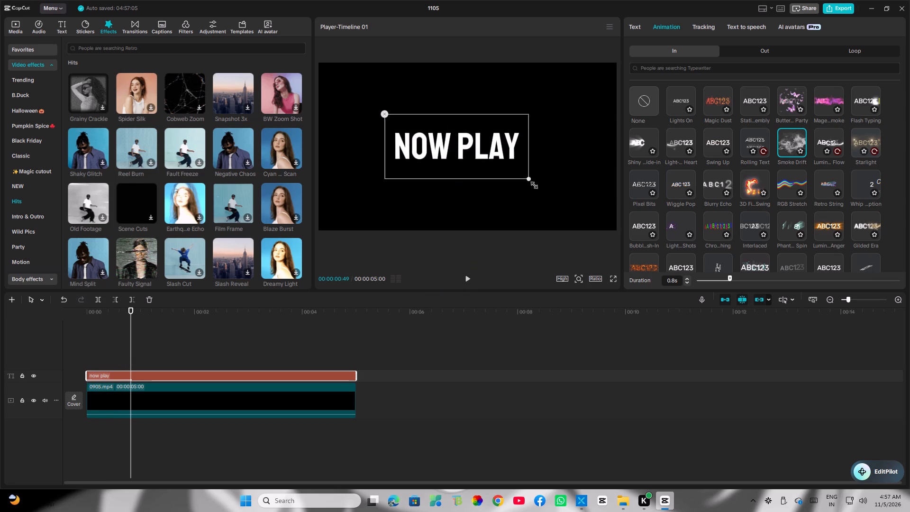
pyautogui.moveTo(539, 188); pyautogui.dragTo(558, 201)
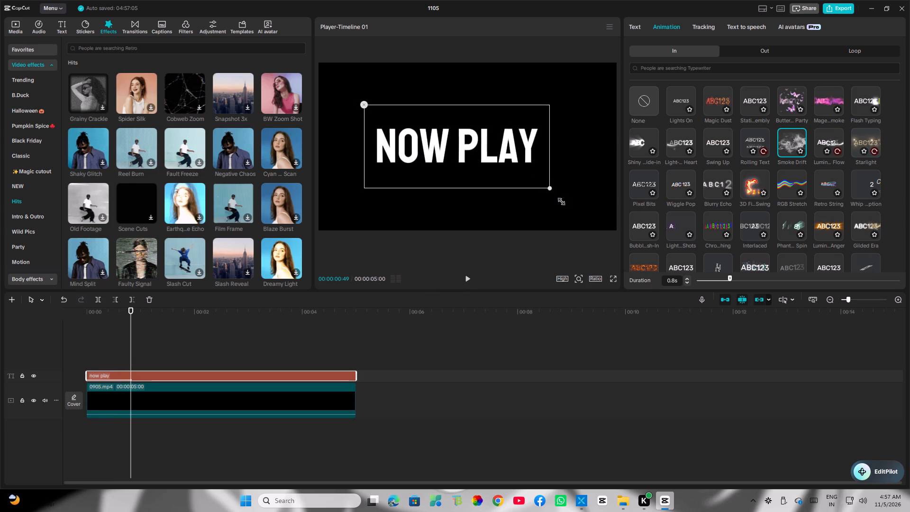
pyautogui.moveTo(558, 201); pyautogui.dragTo(557, 201)
# Play back the opening of the timeline repeatedly to check the enlarged "now play" title's Smoke Drift entrance.
pyautogui.click(466, 279)
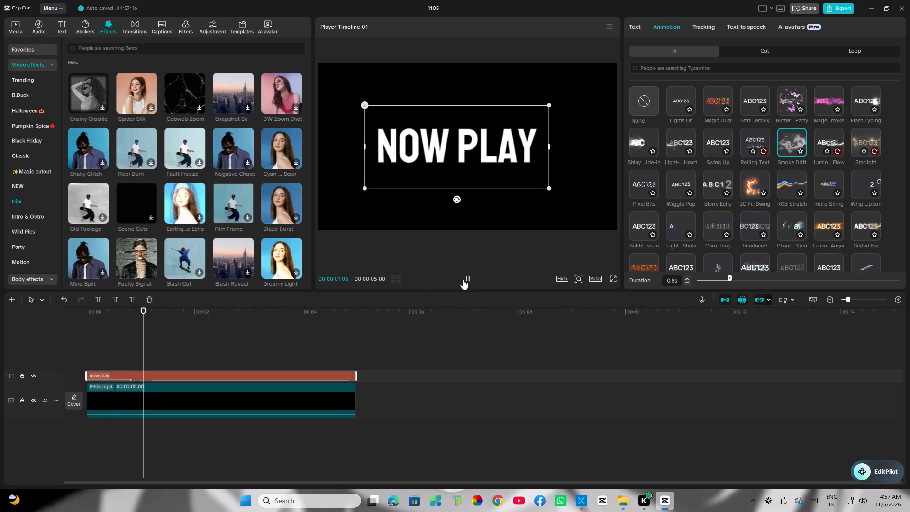
pyautogui.click(103, 343)
pyautogui.click(98, 343)
pyautogui.moveTo(98, 343); pyautogui.dragTo(90, 348)
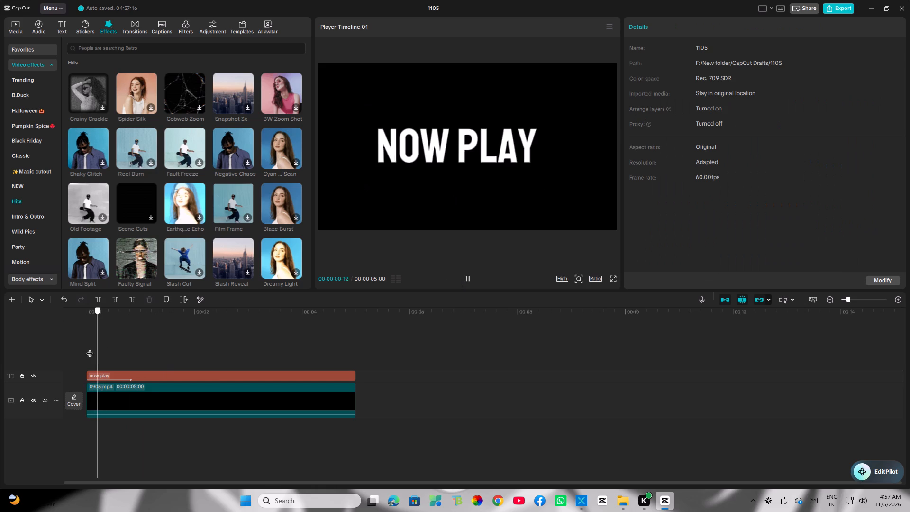
pyautogui.moveTo(90, 348); pyautogui.dragTo(69, 358)
pyautogui.click(468, 272)
pyautogui.click(466, 274)
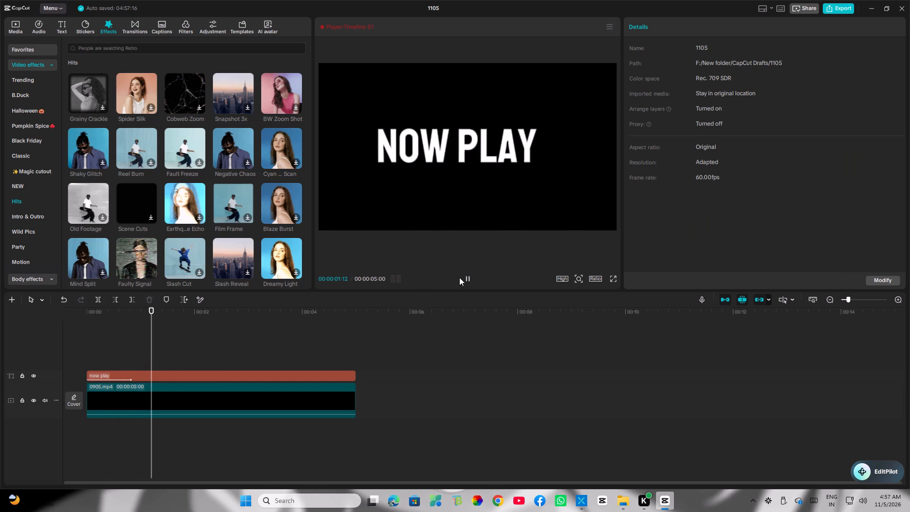
pyautogui.click(132, 366)
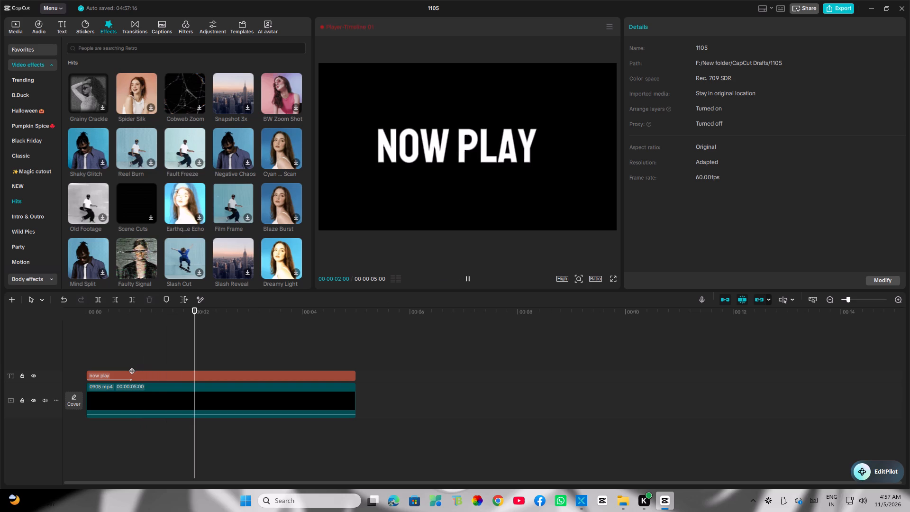
pyautogui.click(130, 360)
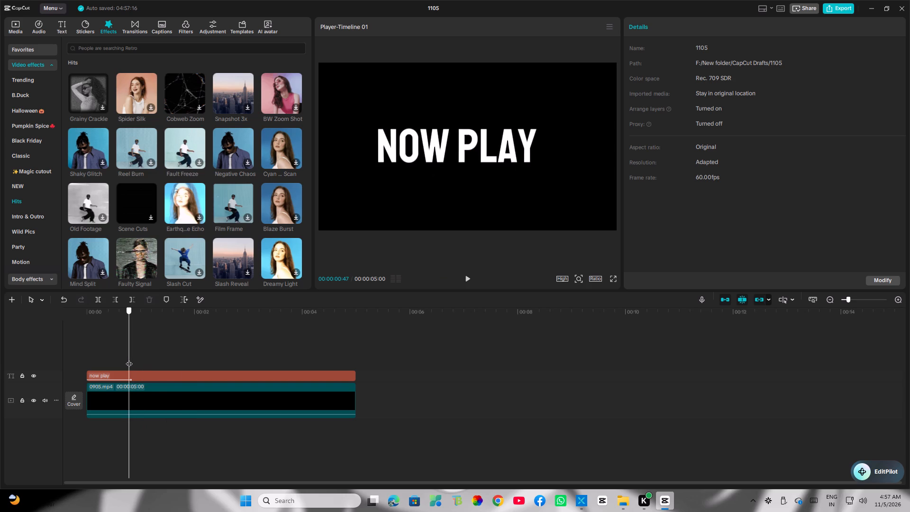
pyautogui.doubleClick(467, 277)
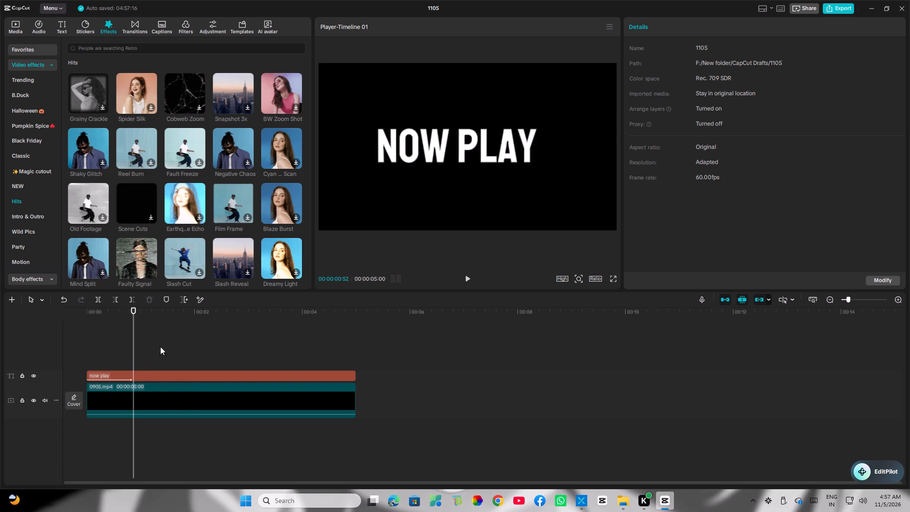
# Add a Transform keyframe to the "now play" title at 00:00:00:49, where its entrance animation ends.
pyautogui.click(134, 350)
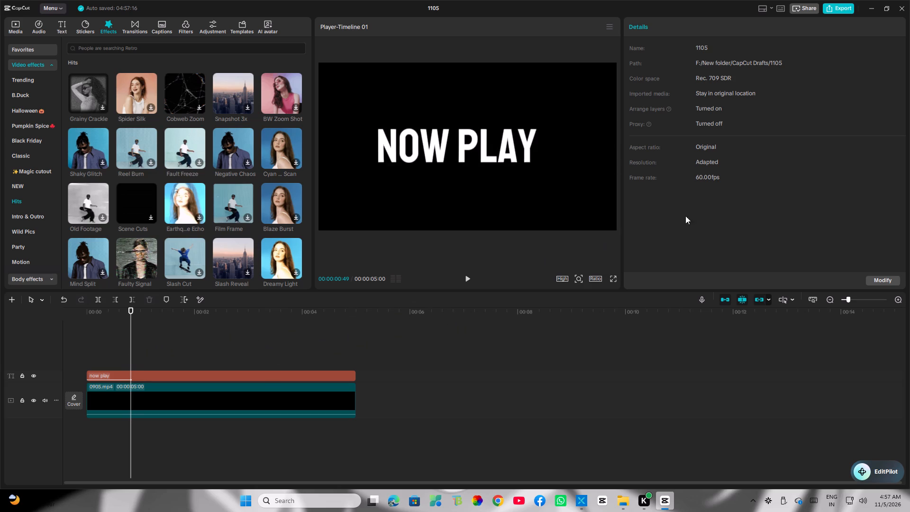
pyautogui.click(316, 371)
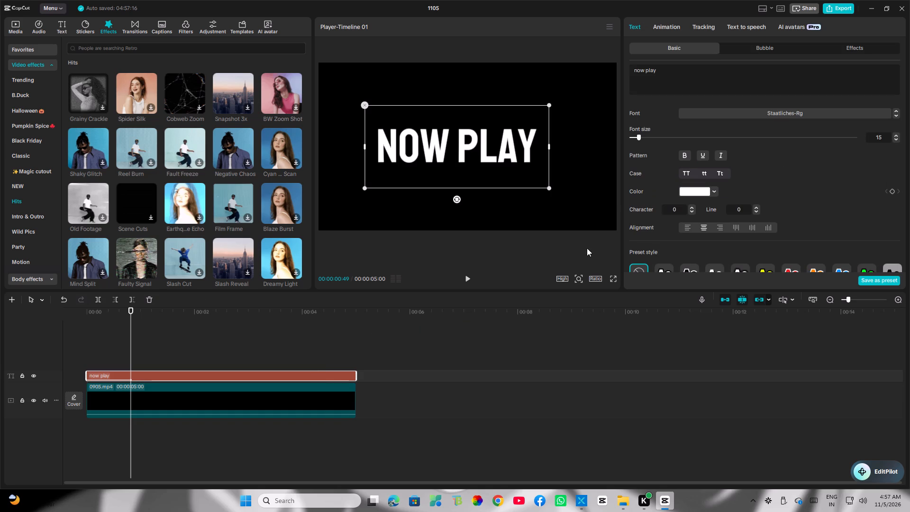
pyautogui.scroll(-3, 823, 174)
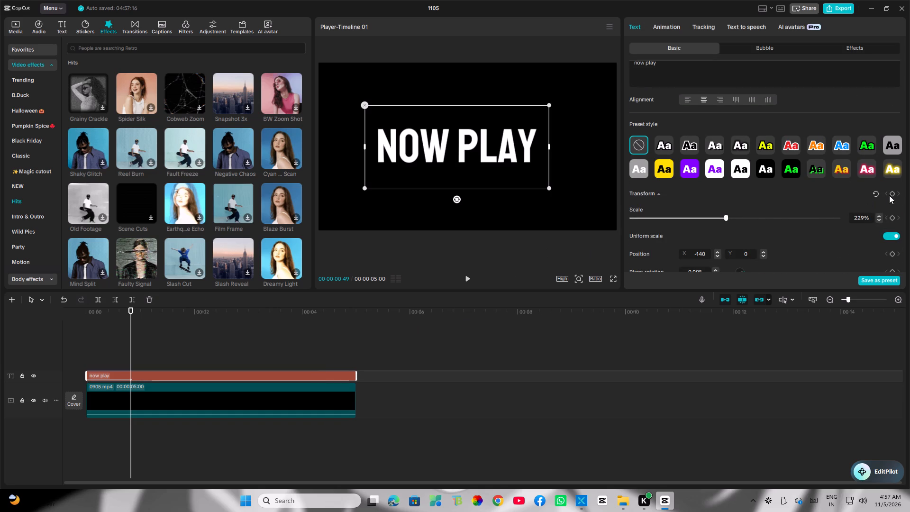
pyautogui.click(891, 194)
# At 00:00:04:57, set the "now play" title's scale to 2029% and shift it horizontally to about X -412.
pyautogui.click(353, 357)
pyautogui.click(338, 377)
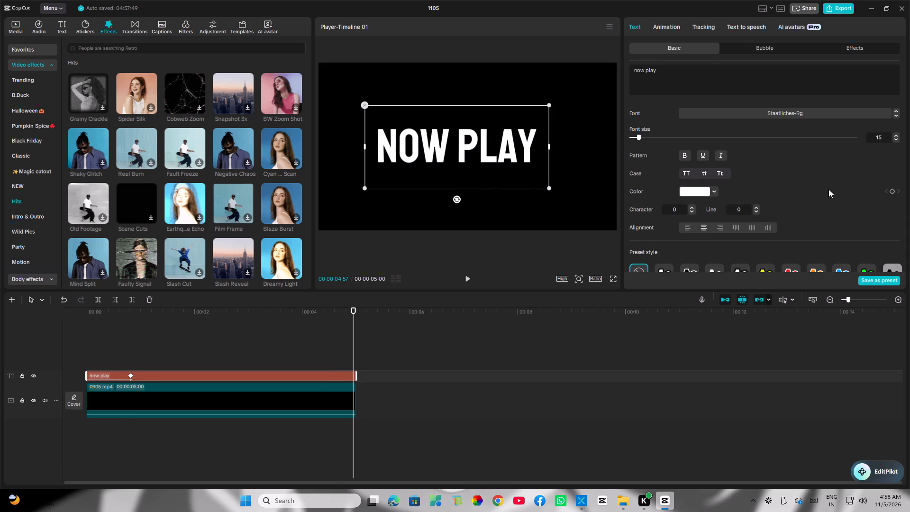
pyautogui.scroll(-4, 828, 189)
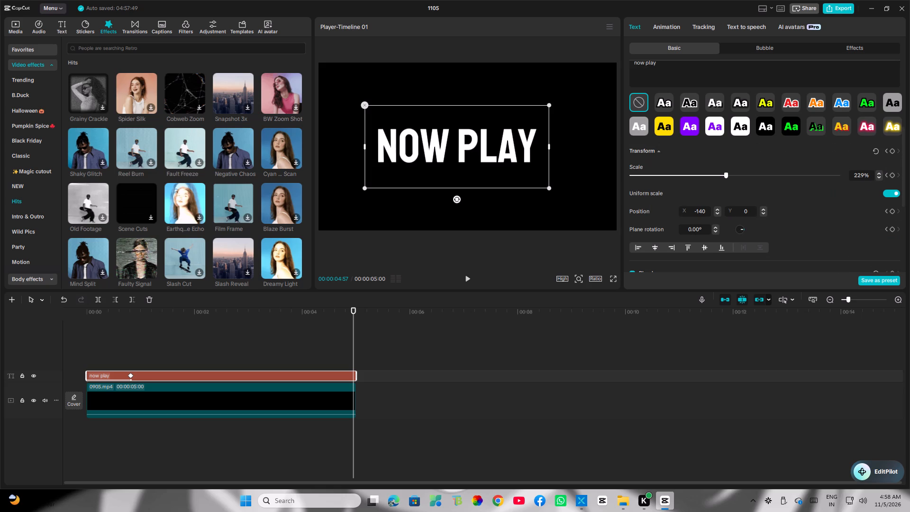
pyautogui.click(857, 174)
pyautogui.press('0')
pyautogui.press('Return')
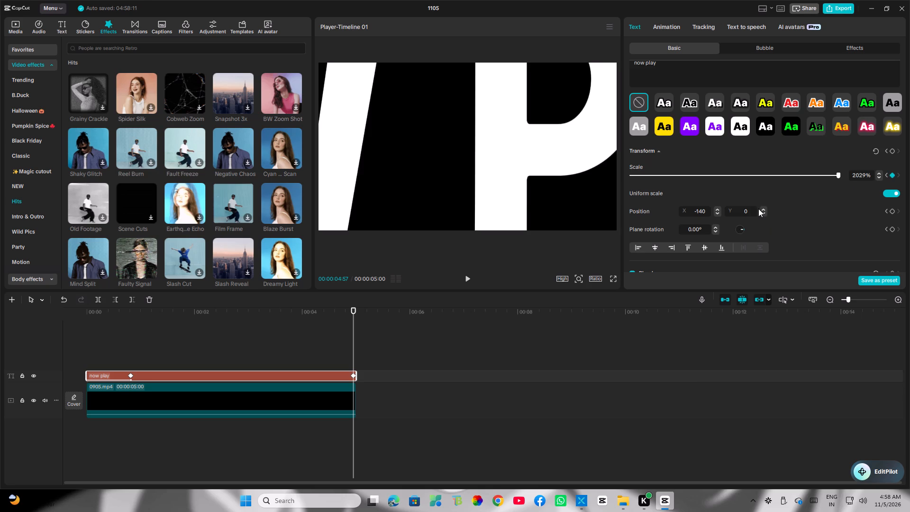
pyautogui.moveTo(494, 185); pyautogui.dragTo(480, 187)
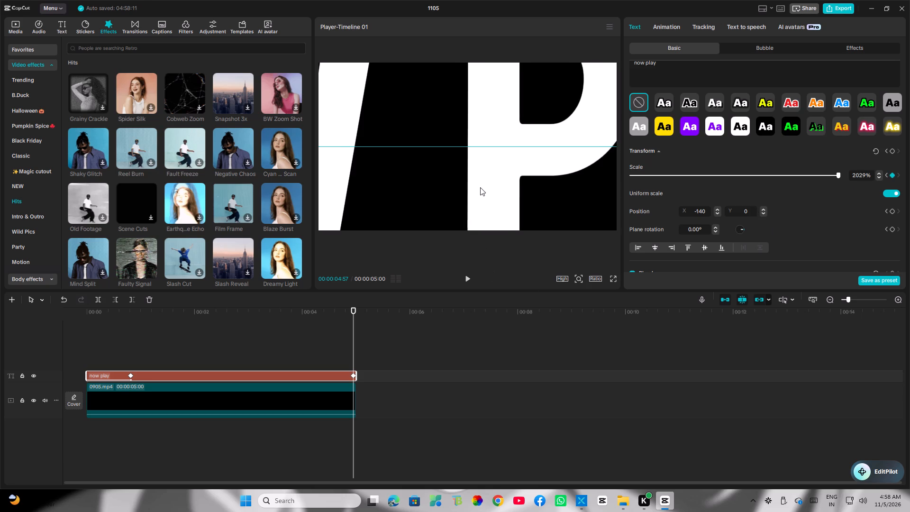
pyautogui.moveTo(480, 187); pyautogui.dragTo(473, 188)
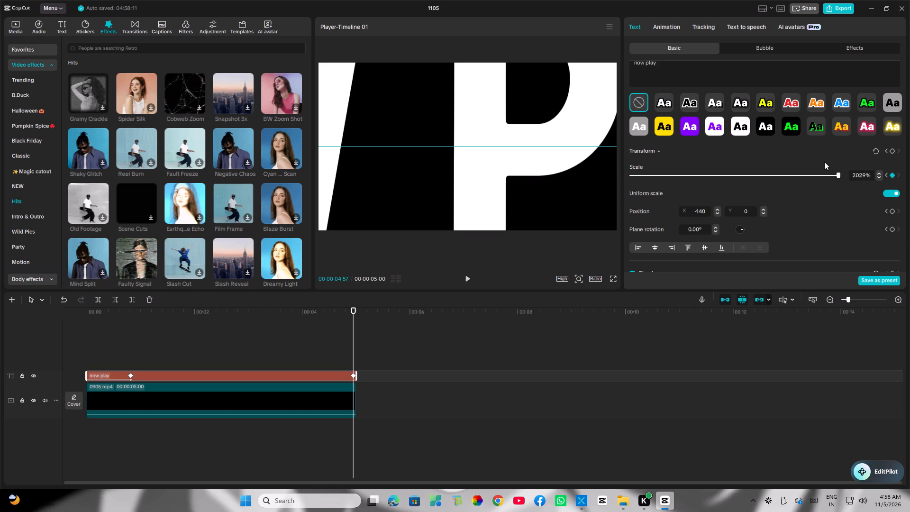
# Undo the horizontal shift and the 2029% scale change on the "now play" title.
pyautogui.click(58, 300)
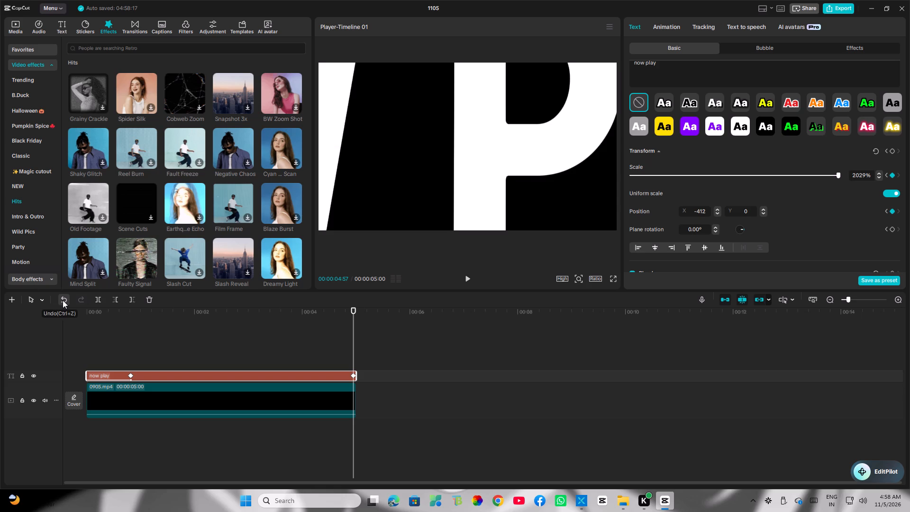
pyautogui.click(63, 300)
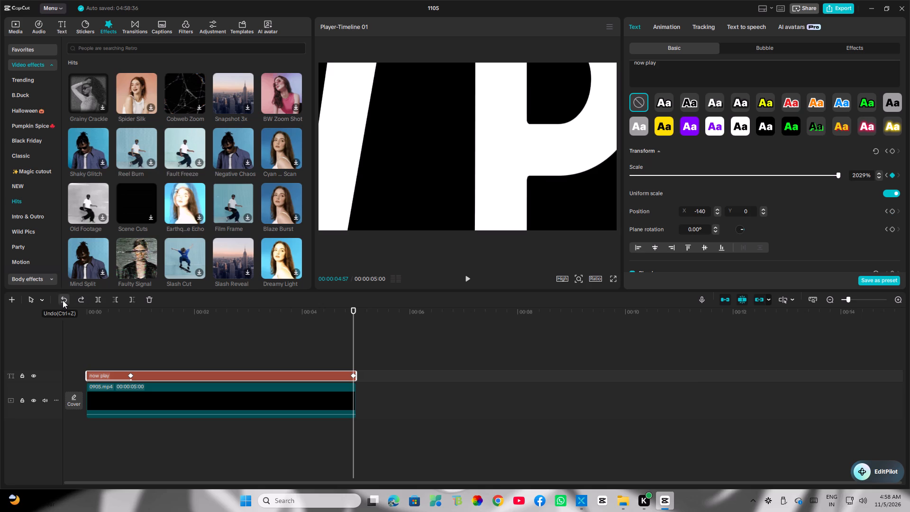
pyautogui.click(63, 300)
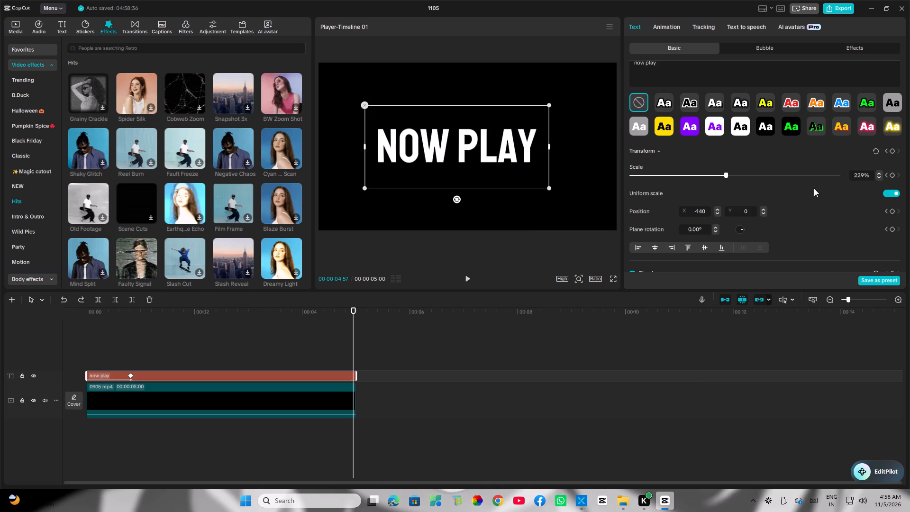
# At 00:00:04:57, set the title's scale to 9999% and move it to about X -3086, Y -354 so white lettering fills the frame.
pyautogui.click(858, 174)
pyautogui.press('BackSpace')
pyautogui.press('9')
pyautogui.write('00')
pyautogui.press('Return')
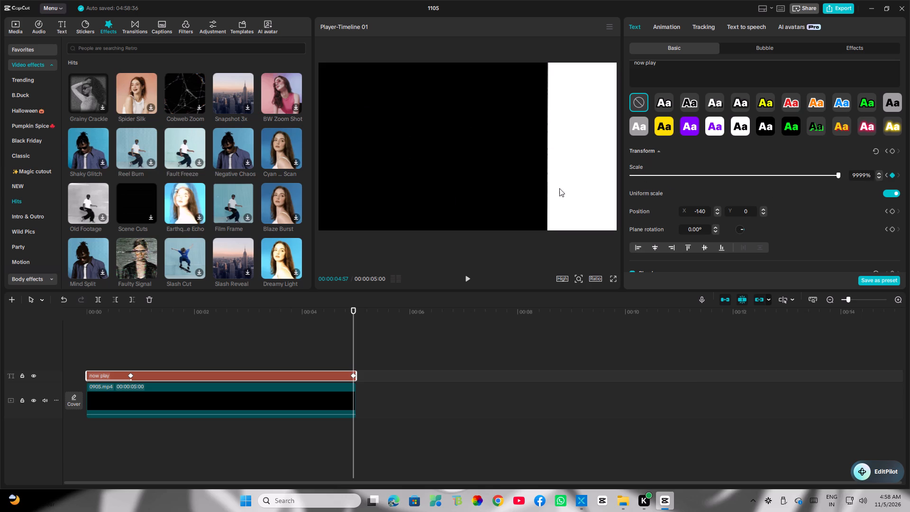
pyautogui.moveTo(538, 186); pyautogui.dragTo(309, 214)
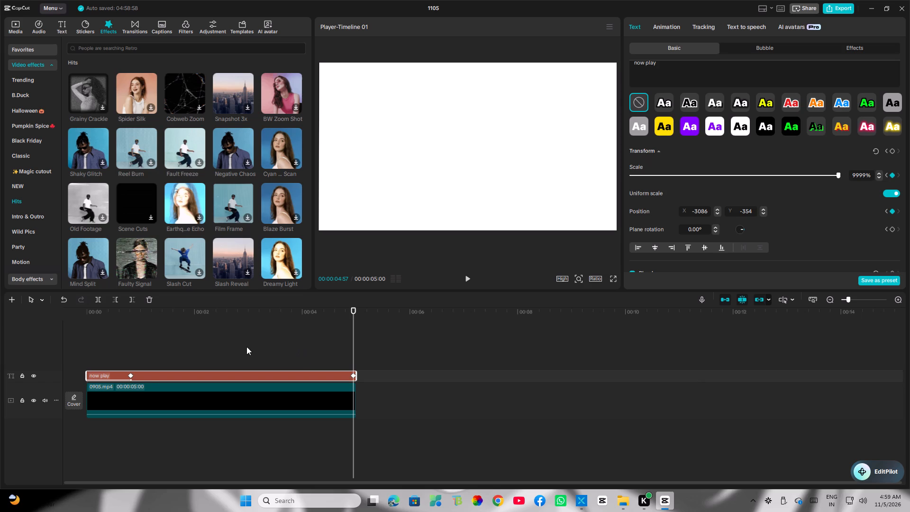
# Scrub back through the title's zoom to 00:00:00:48 and play it from there to check the animation.
pyautogui.click(229, 346)
pyautogui.click(145, 347)
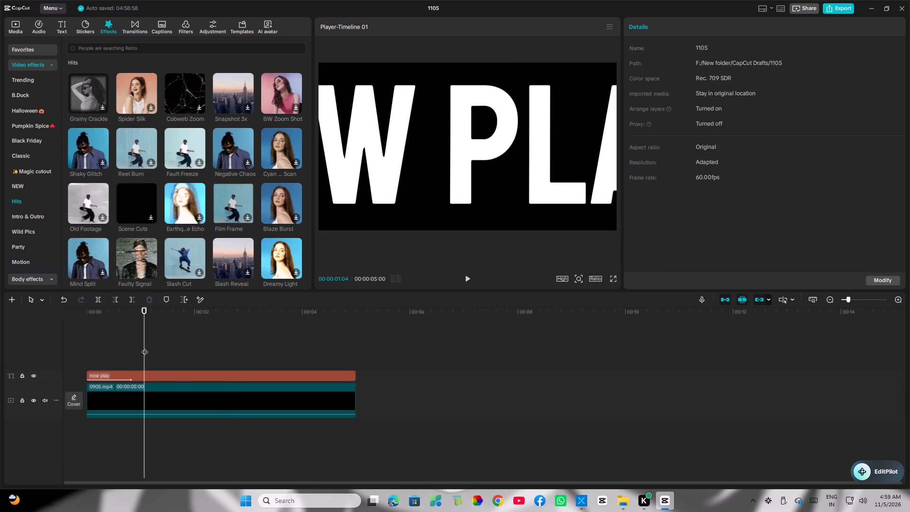
pyautogui.moveTo(143, 347); pyautogui.dragTo(136, 351)
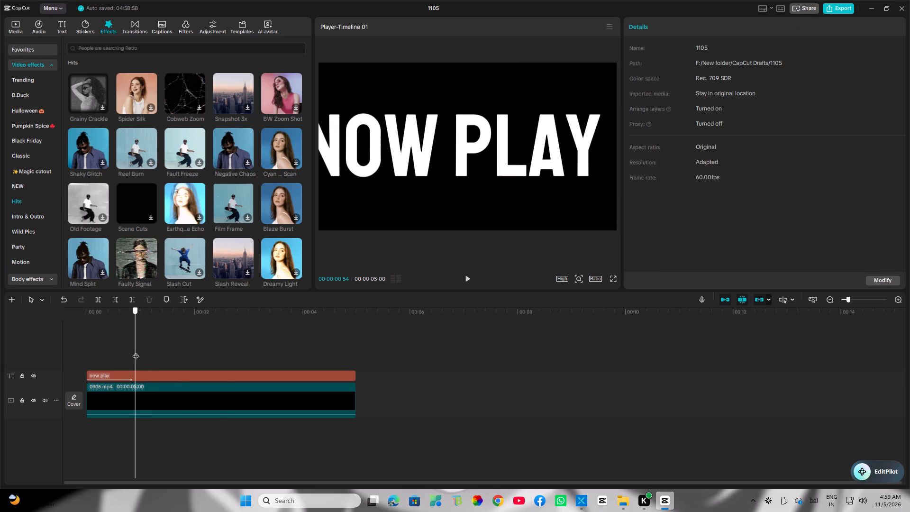
pyautogui.moveTo(136, 351); pyautogui.dragTo(130, 356)
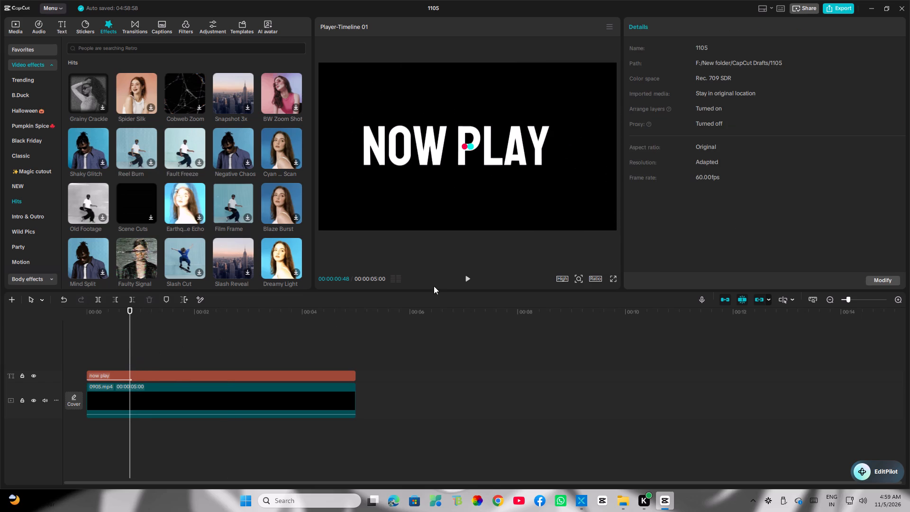
pyautogui.click(467, 279)
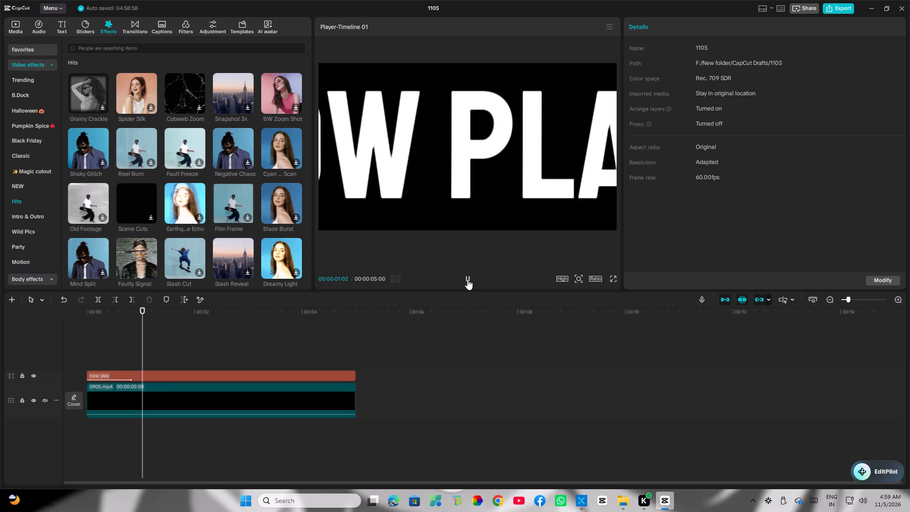
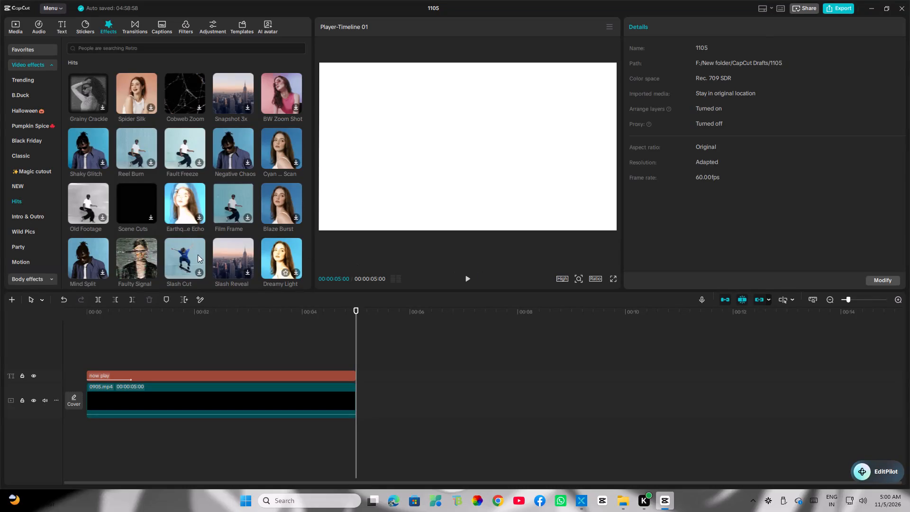
# Replay the timeline from 00:00:00:00 to review the title's smoke entrance and zoom, and return the playhead to the start.
pyautogui.click(93, 357)
pyautogui.moveTo(92, 357); pyautogui.dragTo(75, 361)
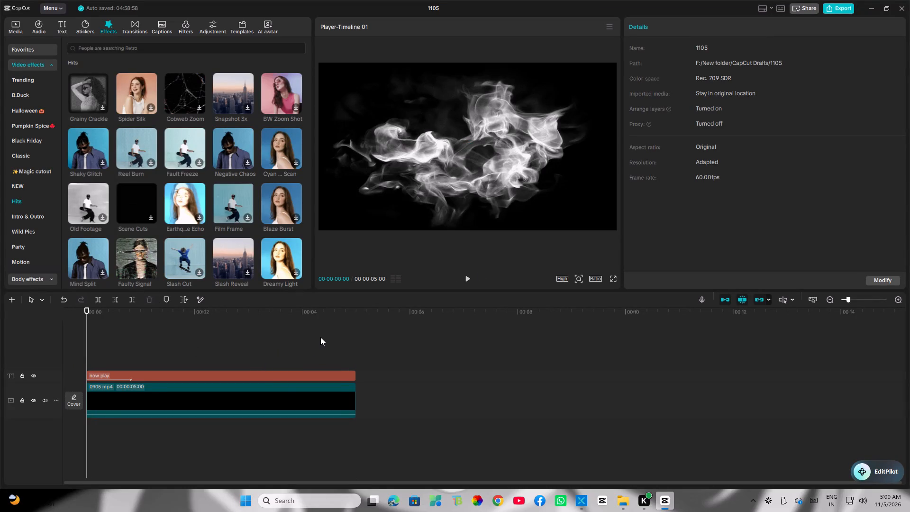
pyautogui.click(470, 284)
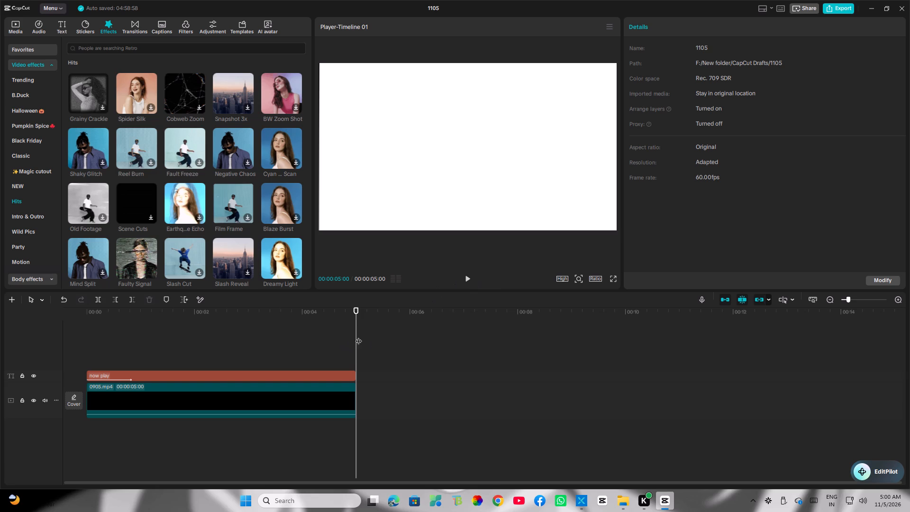
pyautogui.moveTo(355, 337); pyautogui.dragTo(71, 396)
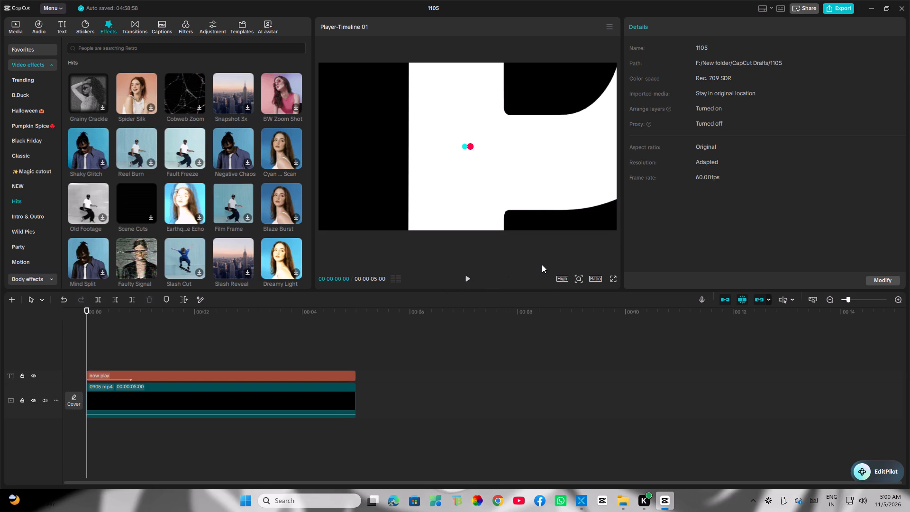
pyautogui.click(468, 273)
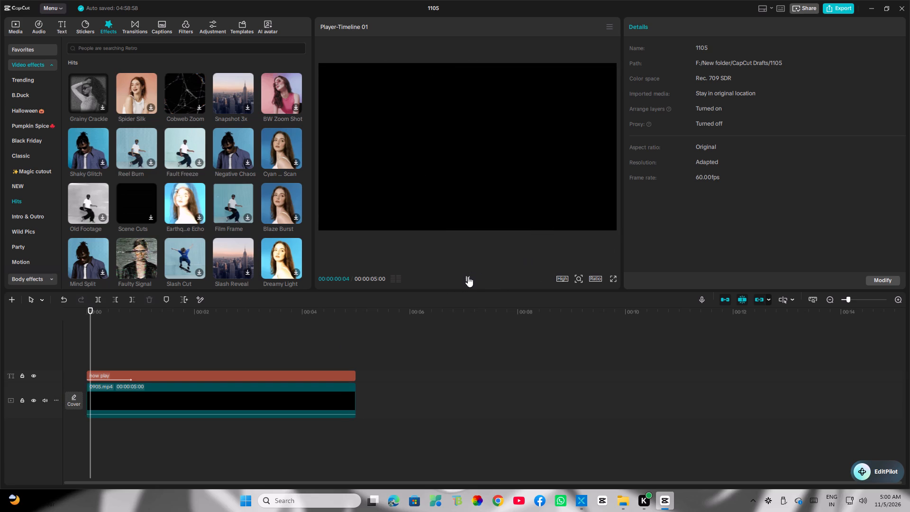
pyautogui.click(468, 276)
pyautogui.moveTo(94, 349); pyautogui.dragTo(55, 356)
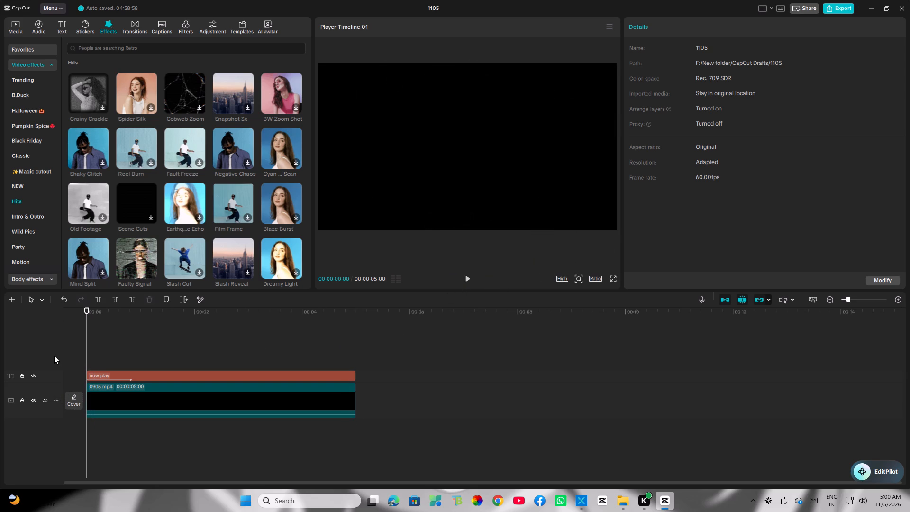